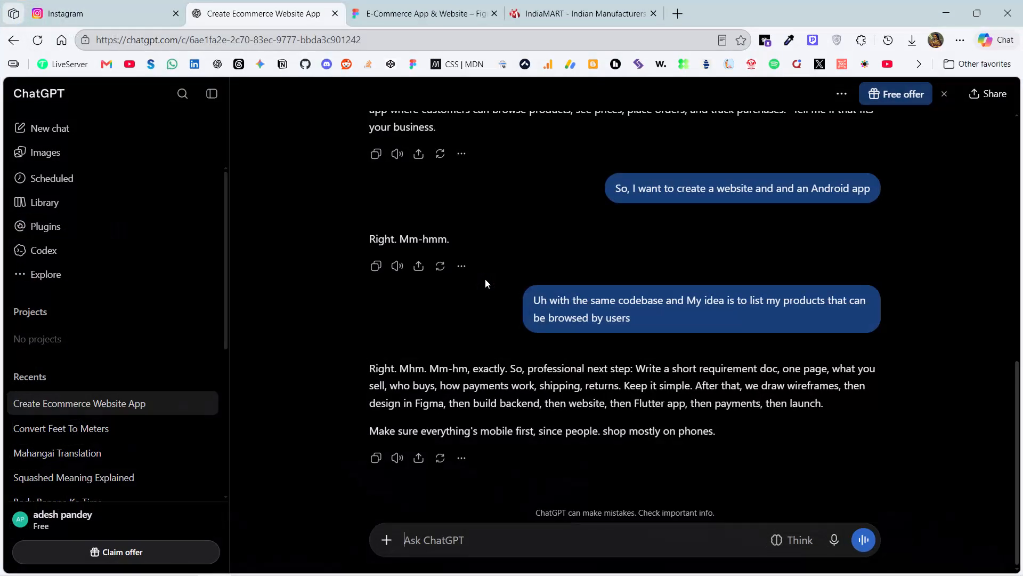
Switch to the Figma design, try to move the category card, and close the unresponsive page's tab.
{"action": "left_click", "coordinate": [482, 0]}
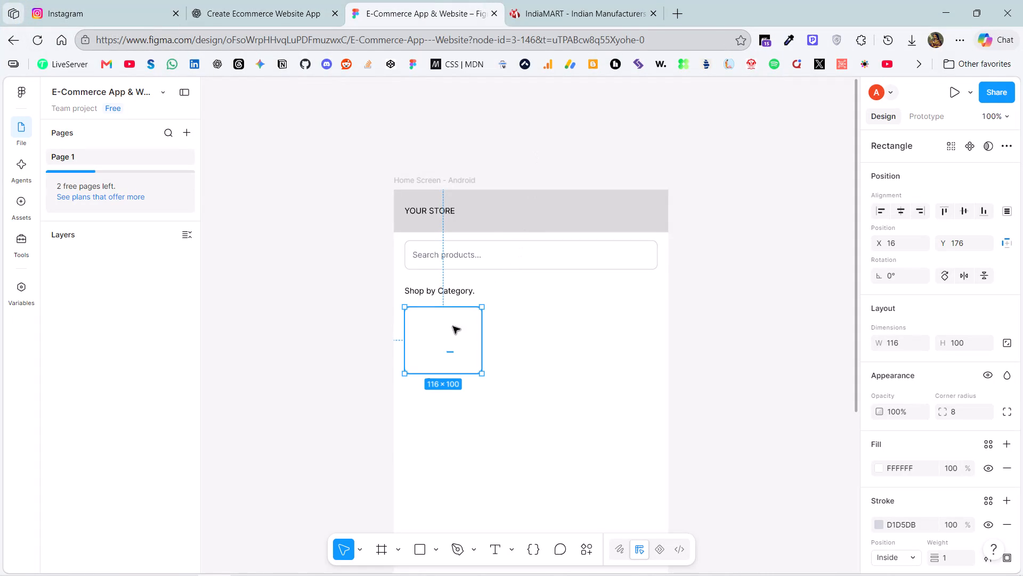
{"action": "left_click_drag", "start_coordinate": [451, 340], "coordinate": [592, 353]}
{"action": "left_click", "coordinate": [43, 44]}
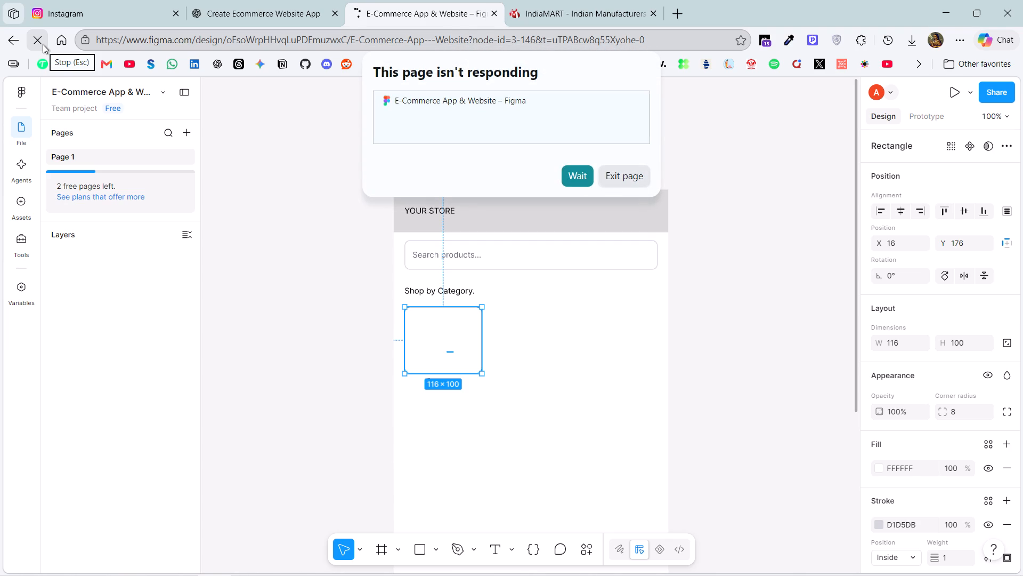
{"action": "left_click", "coordinate": [618, 176]}
{"action": "left_click", "coordinate": [496, 13]}
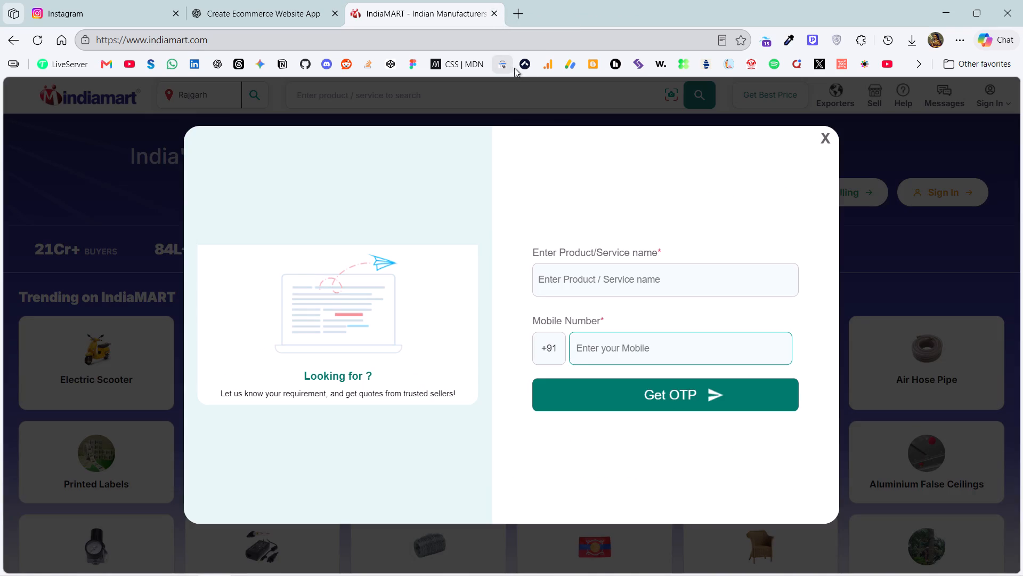
Reopen Figma in a new tab placed before the IndiaMART tab and open the "E-Commerce App & Website" file.
{"action": "left_click_drag", "start_coordinate": [412, 63], "coordinate": [473, 39]}
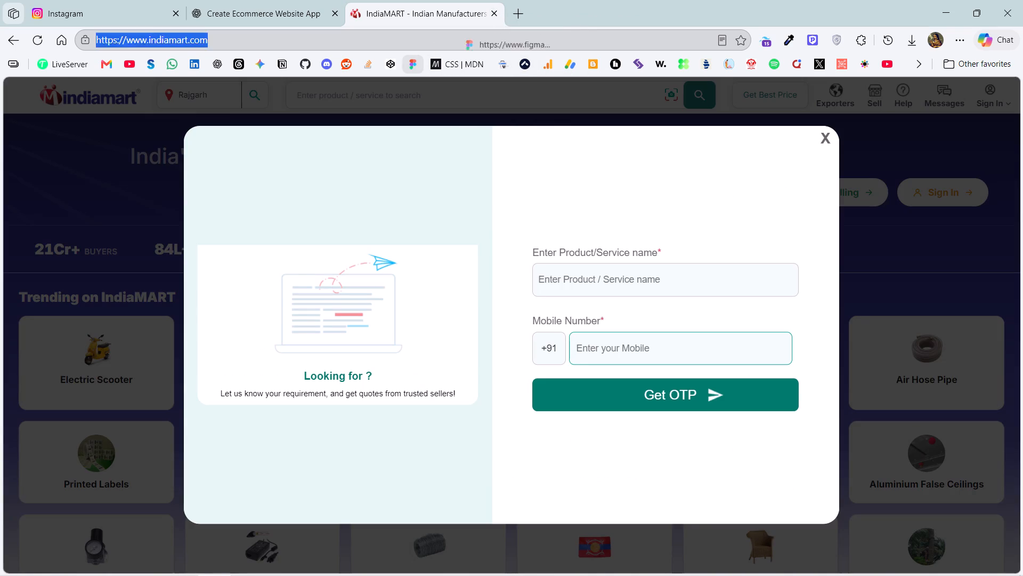
{"action": "left_click_drag", "start_coordinate": [473, 39], "coordinate": [523, 16]}
{"action": "left_click_drag", "start_coordinate": [532, 15], "coordinate": [444, 20]}
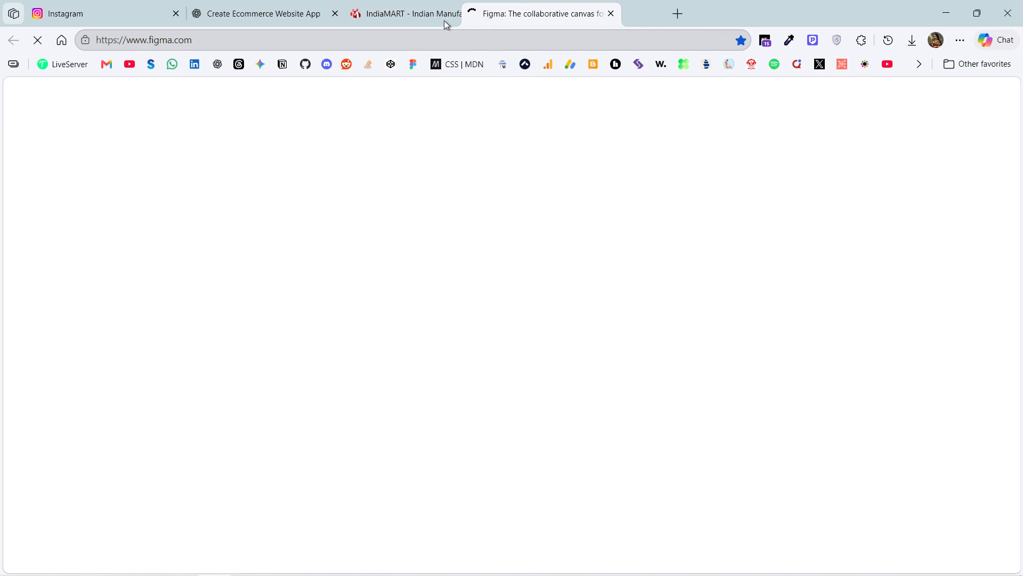
{"action": "left_click_drag", "start_coordinate": [444, 20], "coordinate": [417, 14]}
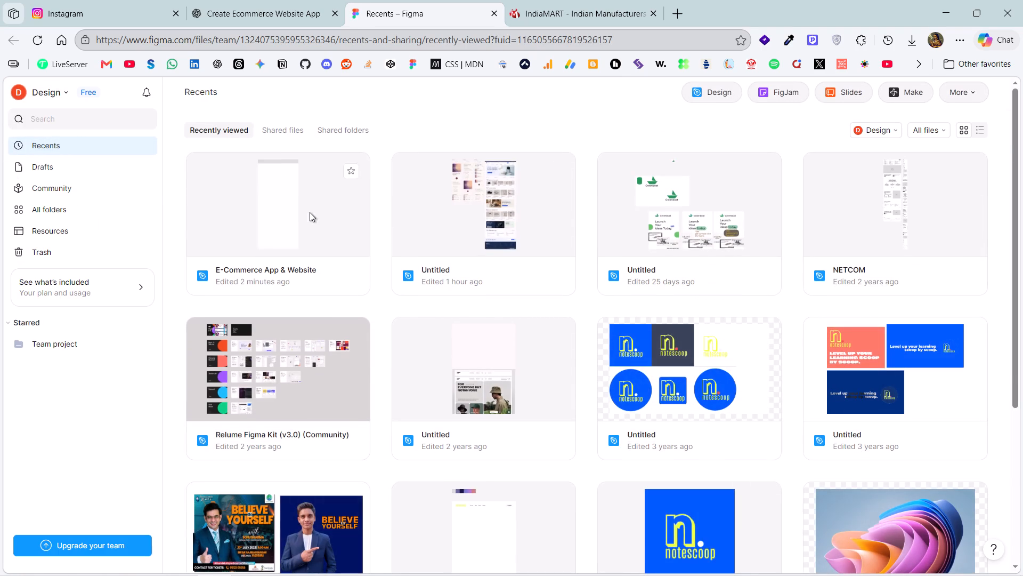
{"action": "left_click", "coordinate": [275, 301]}
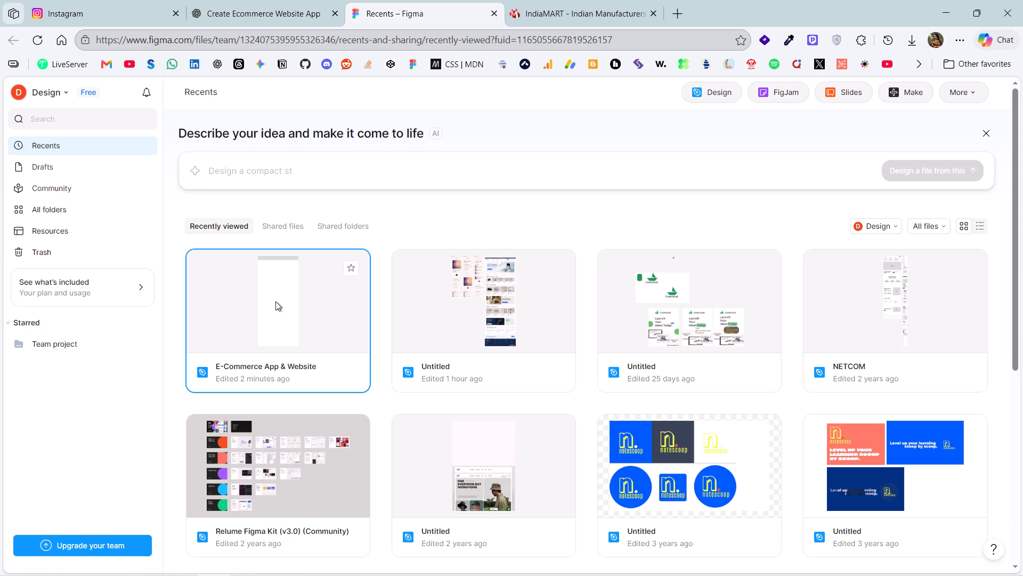
{"action": "double_click", "coordinate": [275, 301]}
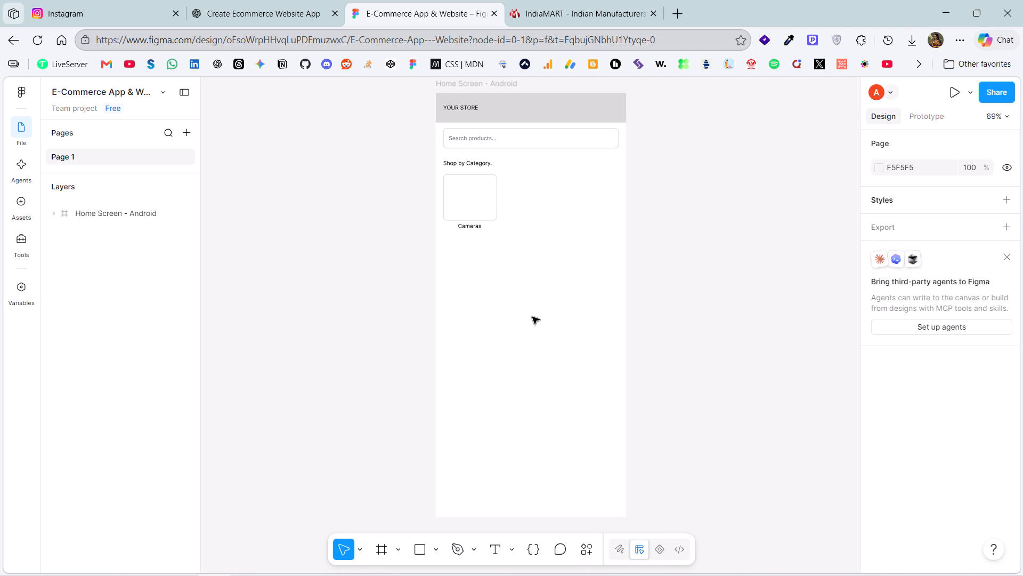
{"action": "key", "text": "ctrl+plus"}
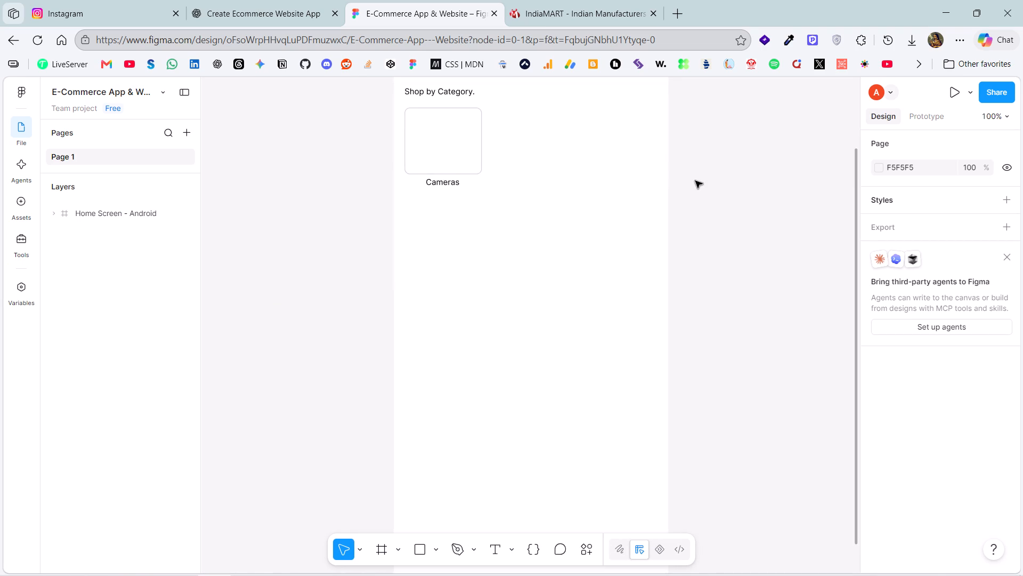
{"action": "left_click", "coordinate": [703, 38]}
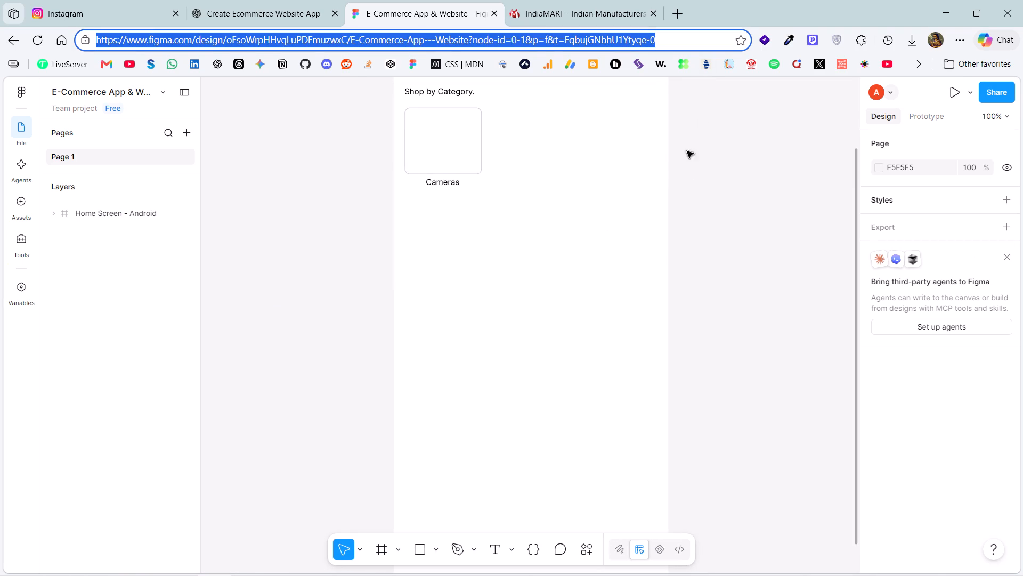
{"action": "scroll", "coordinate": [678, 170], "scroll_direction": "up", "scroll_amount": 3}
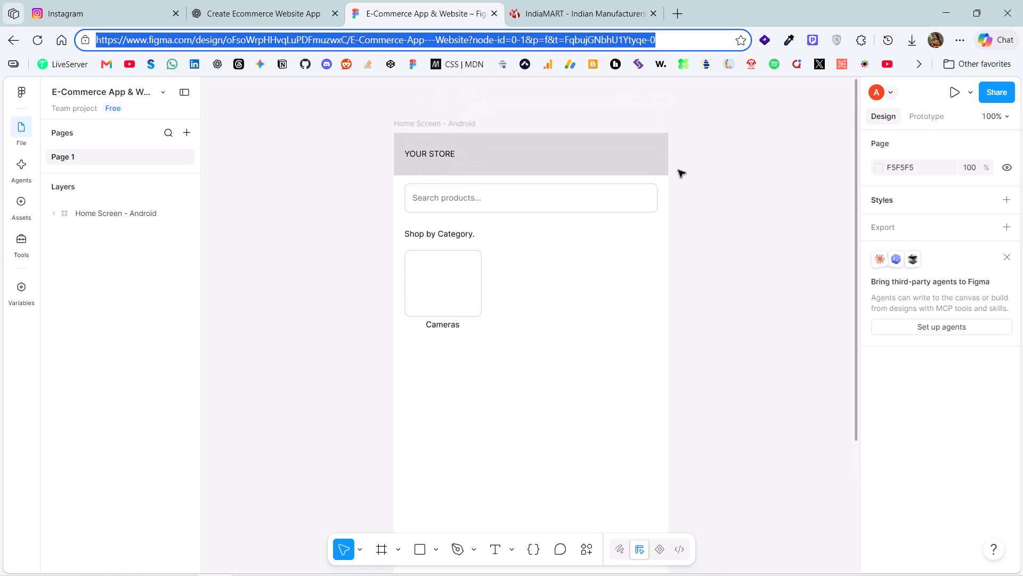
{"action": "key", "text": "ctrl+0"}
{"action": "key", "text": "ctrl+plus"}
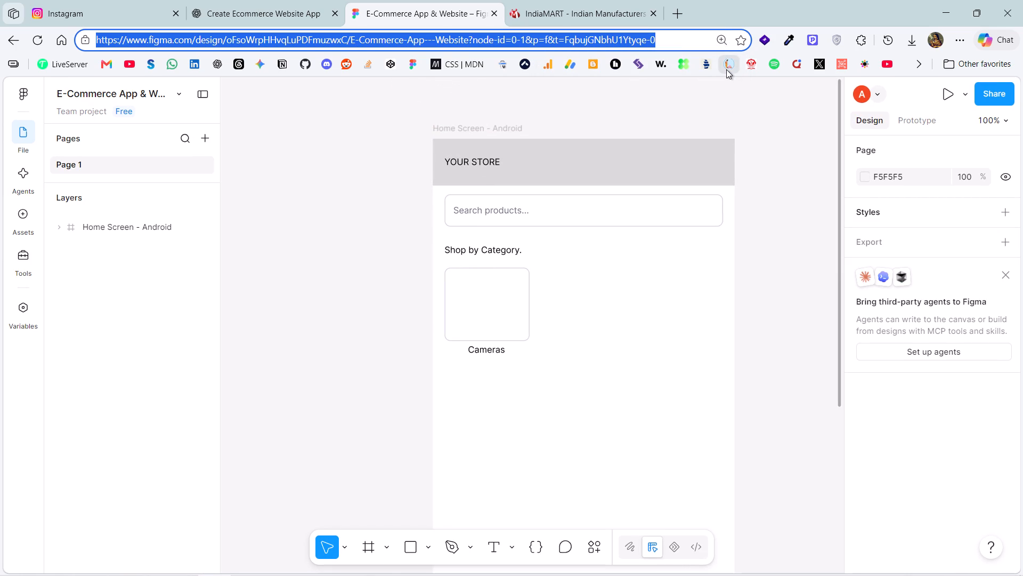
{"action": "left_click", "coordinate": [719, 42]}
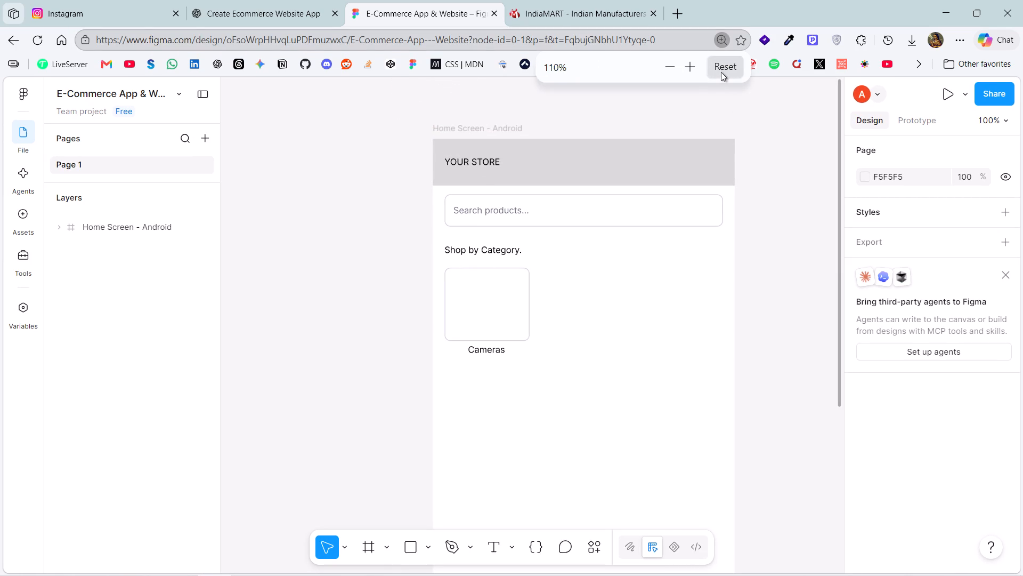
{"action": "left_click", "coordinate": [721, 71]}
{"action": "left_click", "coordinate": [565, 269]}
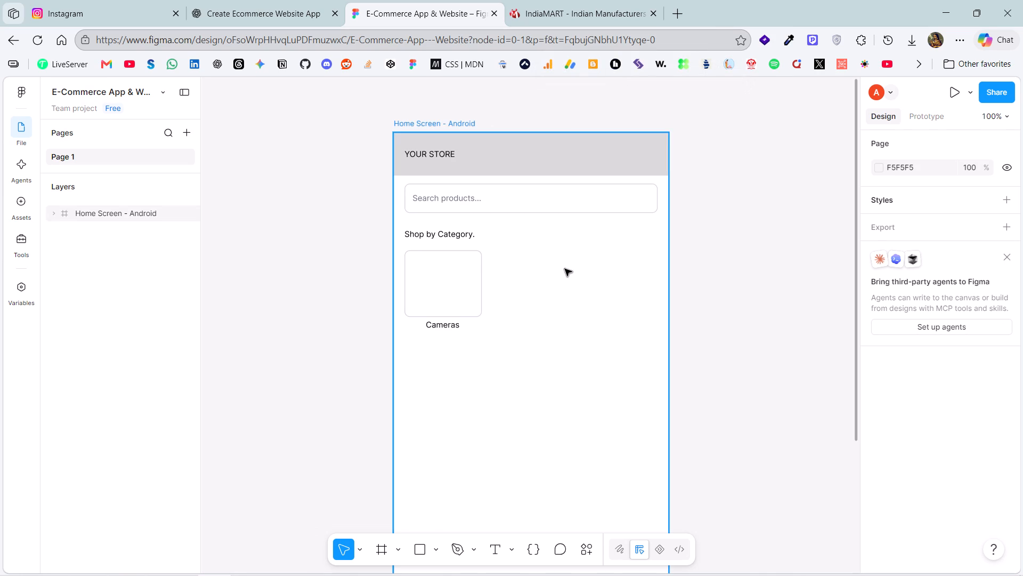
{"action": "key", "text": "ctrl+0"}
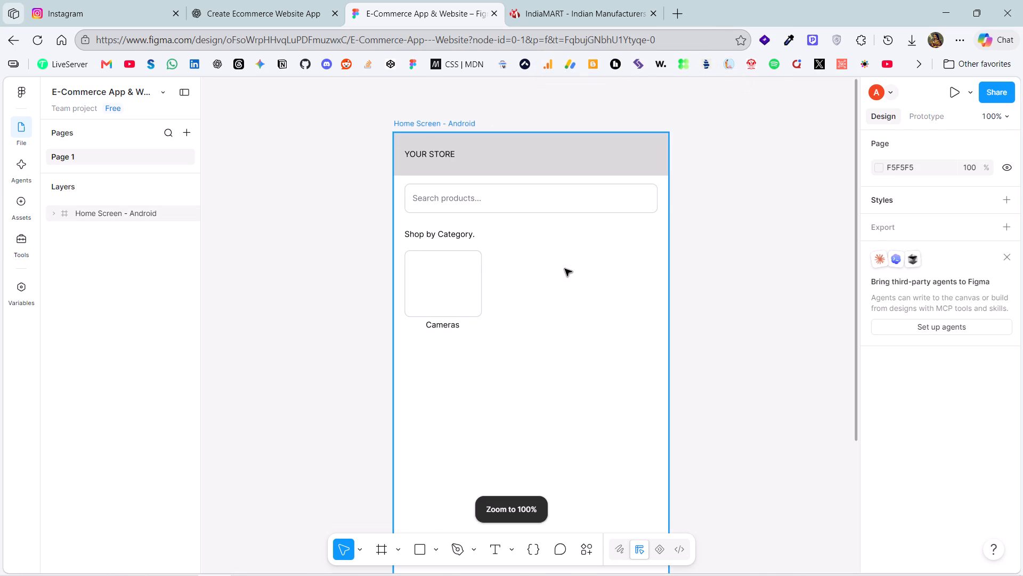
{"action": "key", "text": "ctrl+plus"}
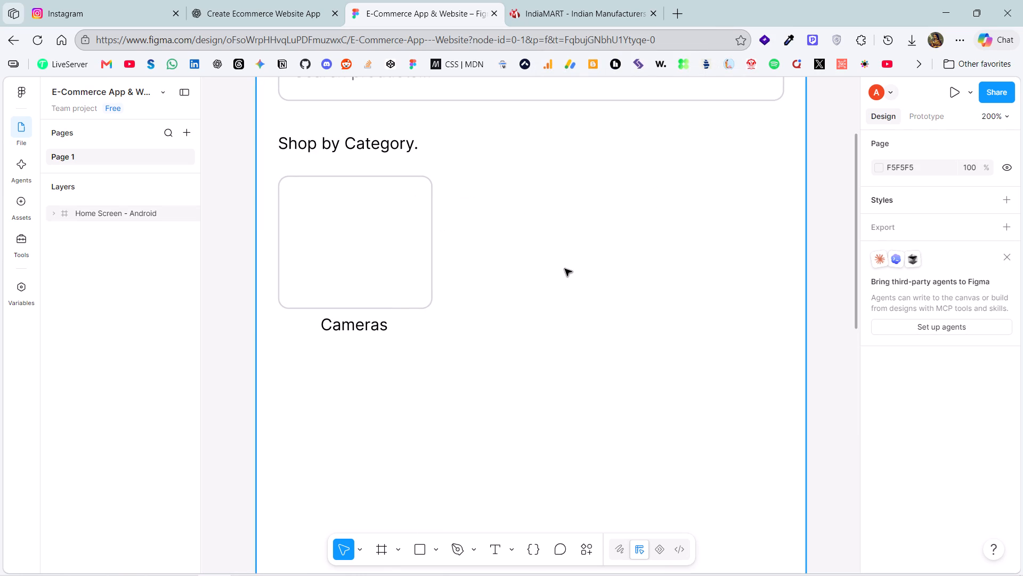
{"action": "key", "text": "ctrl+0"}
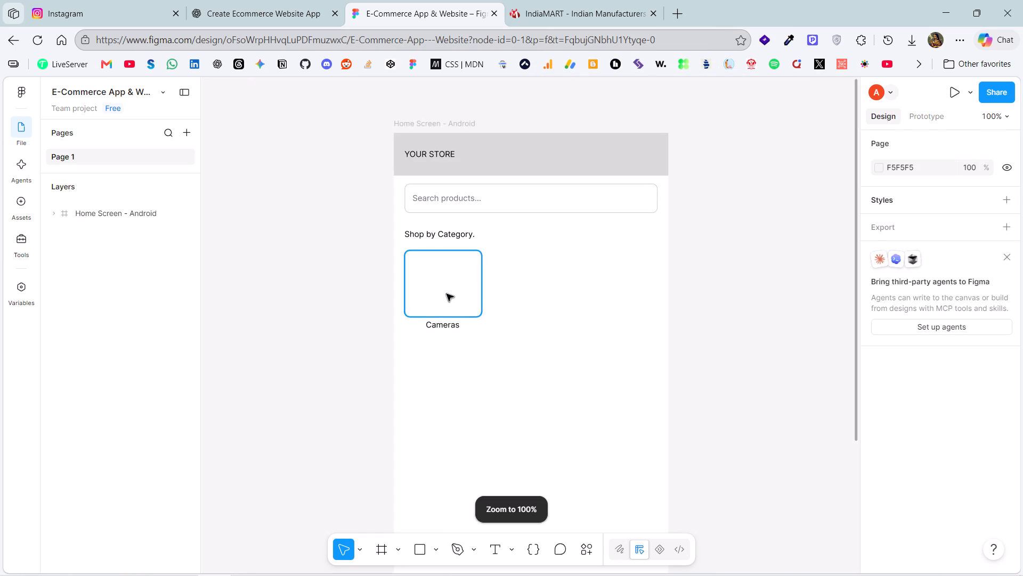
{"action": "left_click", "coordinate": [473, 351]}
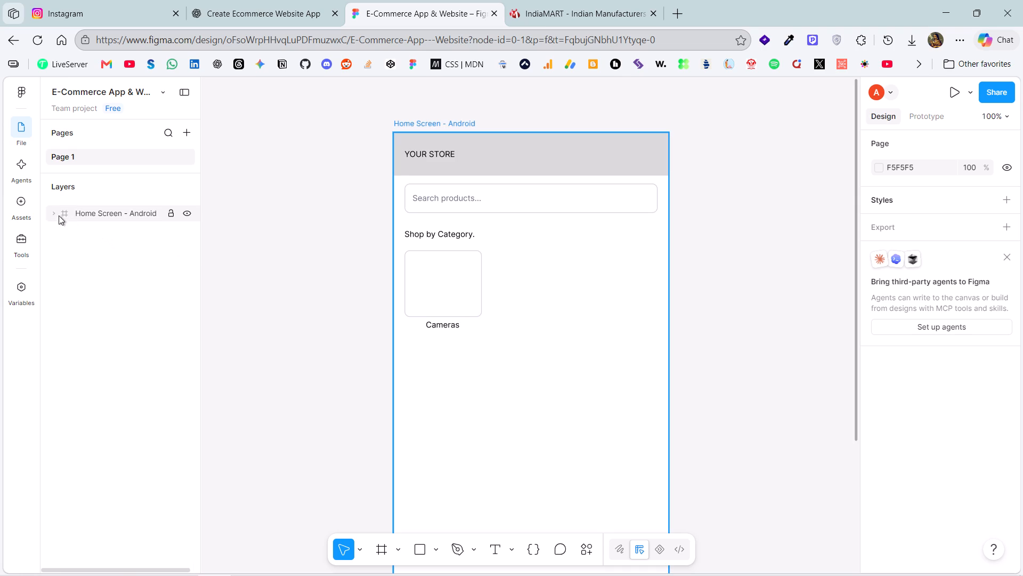
Expand the Home Screen - Android frame's layers and examine the Cameras labels and category card layers.
{"action": "left_click", "coordinate": [55, 212]}
{"action": "scroll", "coordinate": [143, 351], "scroll_direction": "down", "scroll_amount": 2}
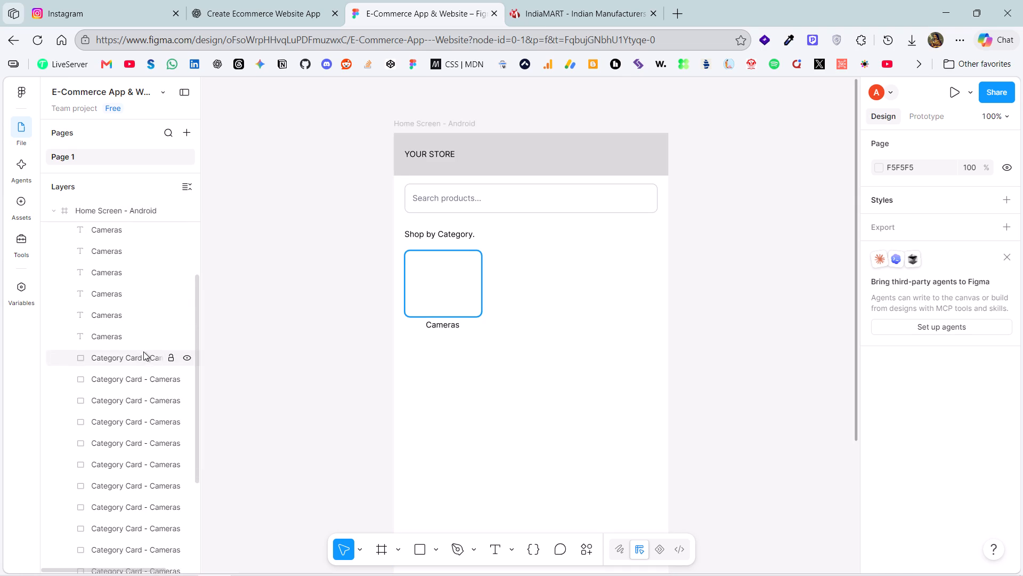
{"action": "scroll", "coordinate": [143, 351], "scroll_direction": "down", "scroll_amount": 2}
{"action": "scroll", "coordinate": [143, 351], "scroll_direction": "up", "scroll_amount": 4}
{"action": "left_click", "coordinate": [434, 415]}
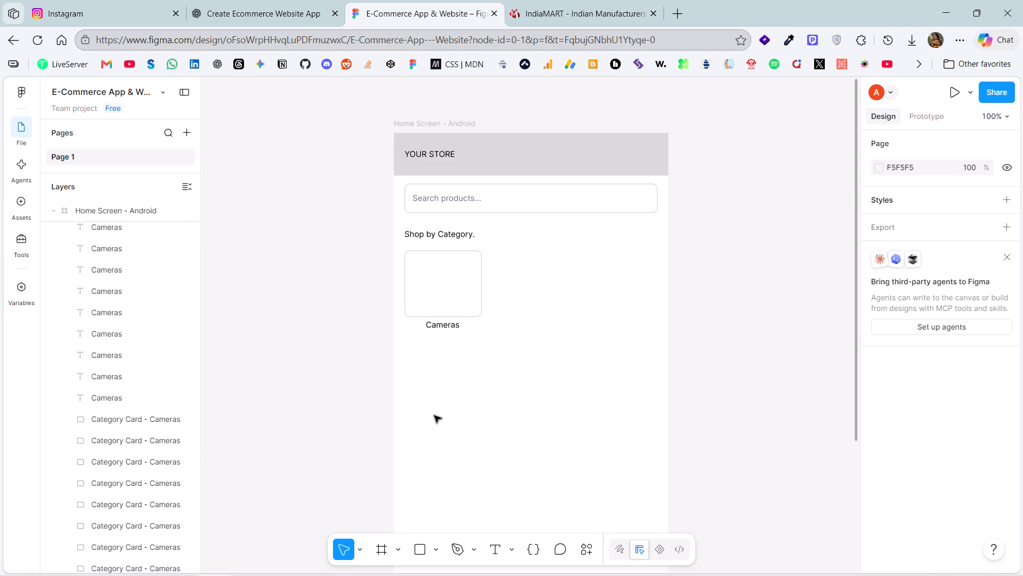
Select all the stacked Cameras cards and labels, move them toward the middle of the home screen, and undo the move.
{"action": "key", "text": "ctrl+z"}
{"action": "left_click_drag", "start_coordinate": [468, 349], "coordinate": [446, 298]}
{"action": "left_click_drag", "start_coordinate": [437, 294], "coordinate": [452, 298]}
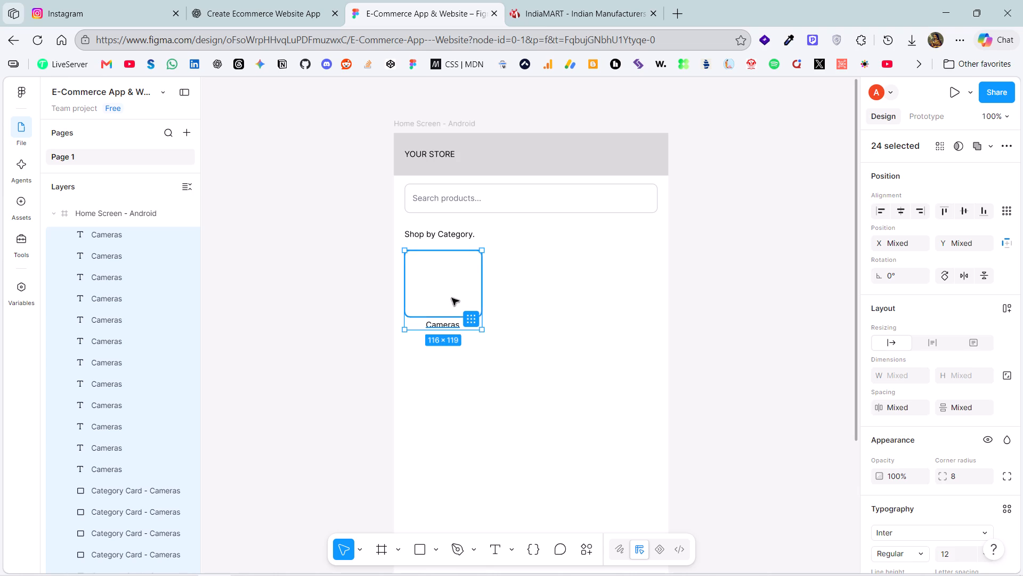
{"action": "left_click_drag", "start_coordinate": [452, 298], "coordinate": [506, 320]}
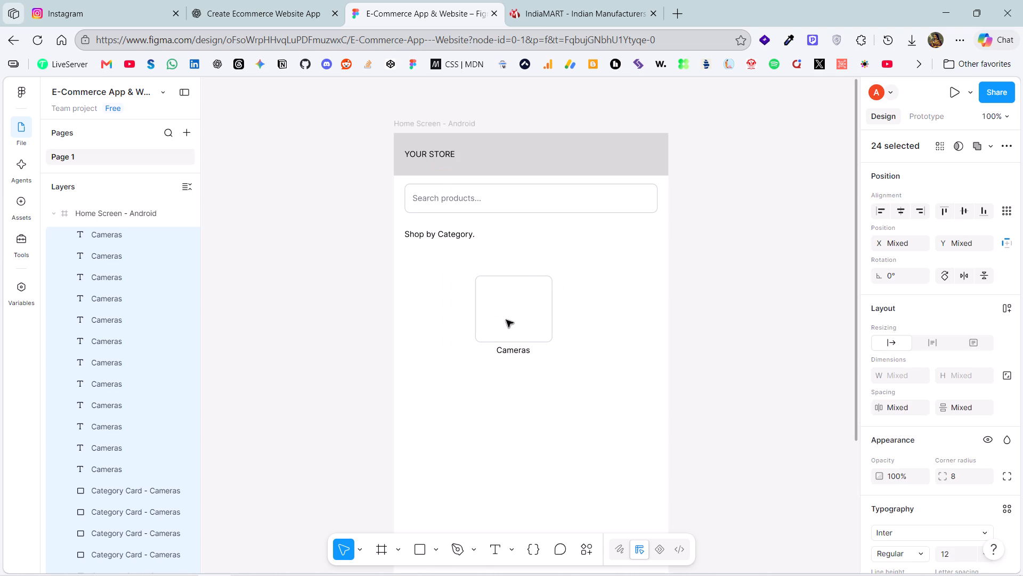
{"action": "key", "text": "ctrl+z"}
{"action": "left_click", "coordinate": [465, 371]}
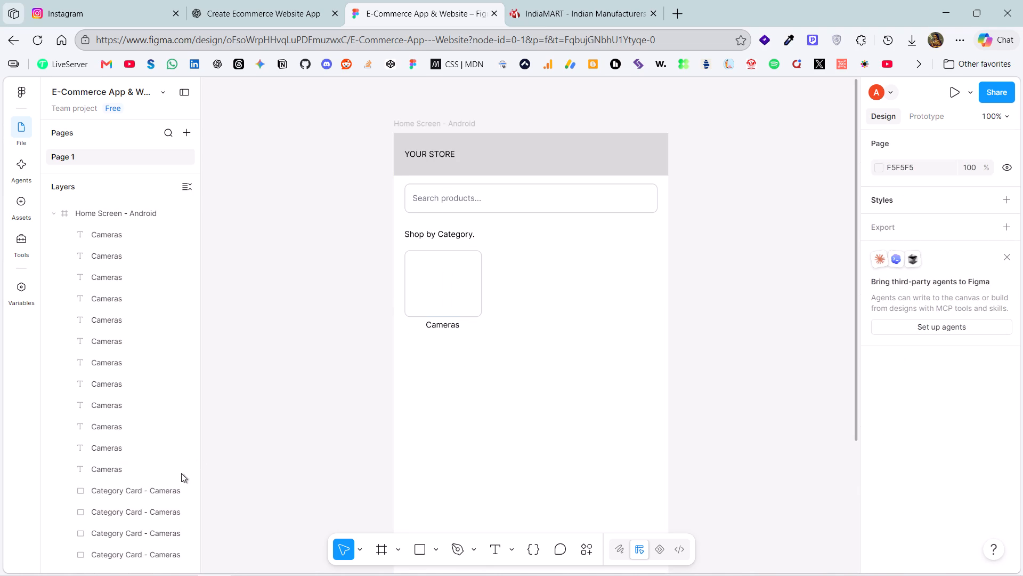
Select one Category Card - Cameras layer with one Cameras label and place them beside the stack, aligned, with a gap of about 21.
{"action": "left_click", "coordinate": [138, 492]}
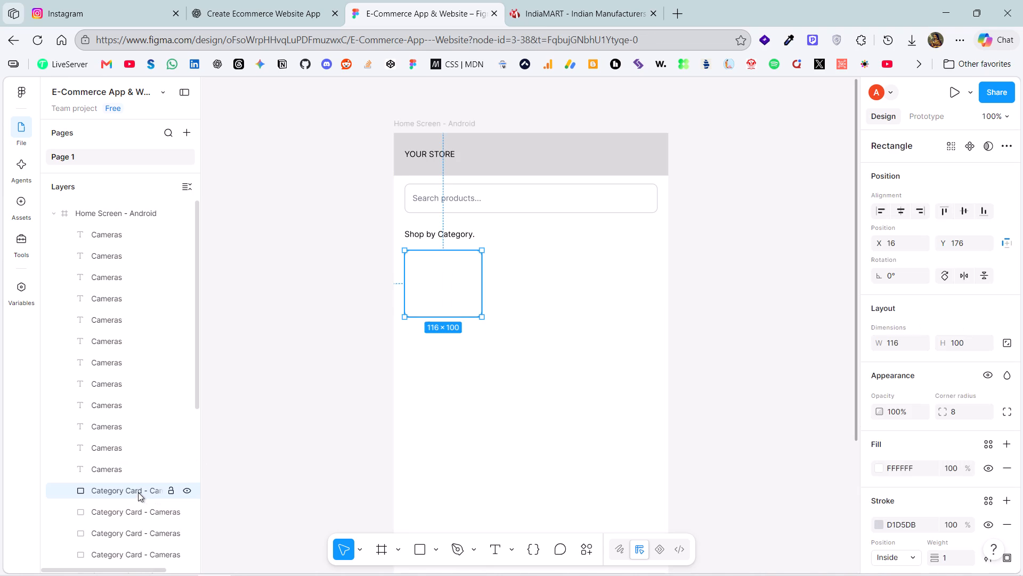
{"action": "left_click", "coordinate": [124, 477], "text": "ctrl"}
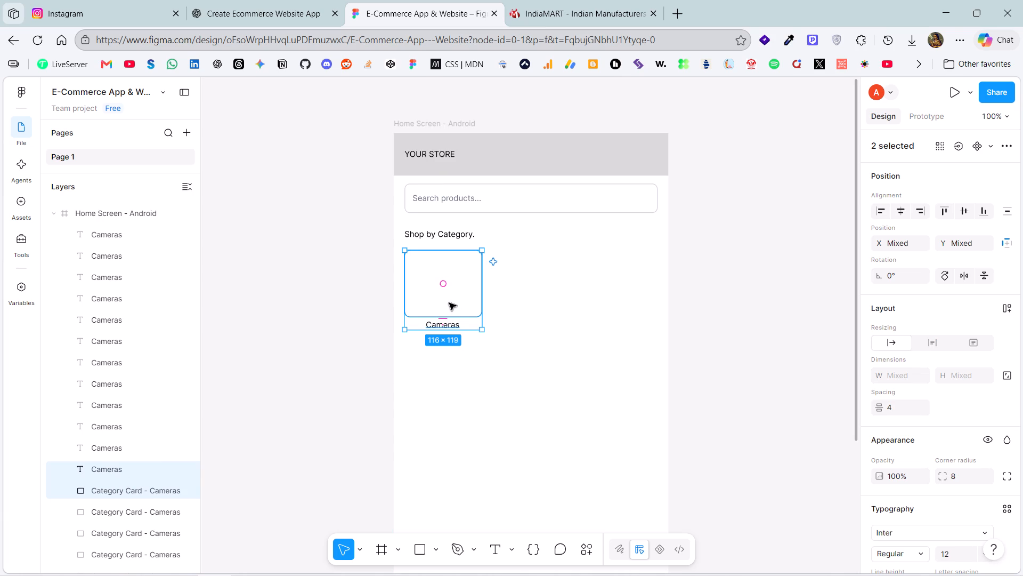
{"action": "left_click_drag", "start_coordinate": [444, 297], "coordinate": [536, 298]}
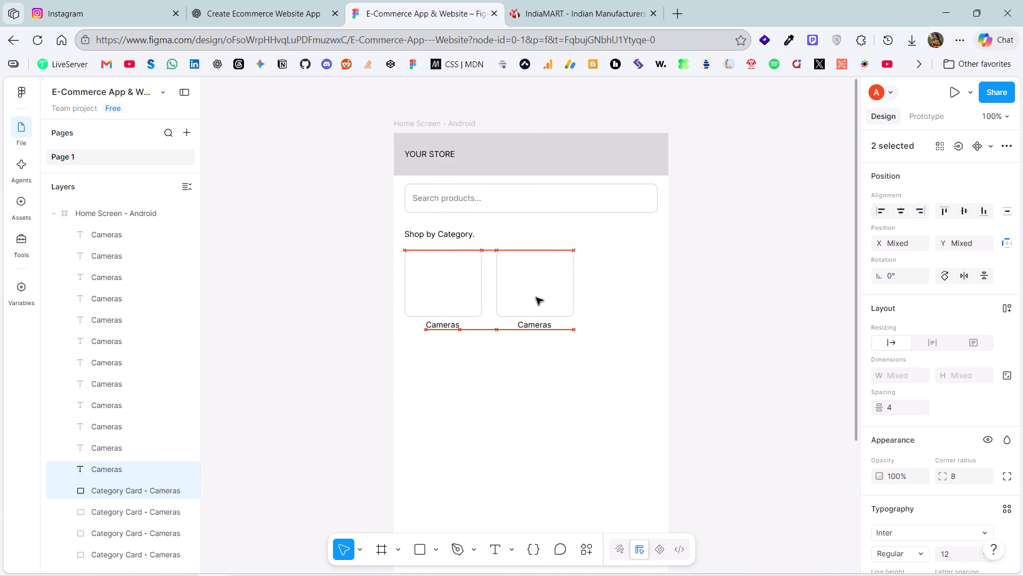
{"action": "left_click_drag", "start_coordinate": [536, 298], "coordinate": [534, 297]}
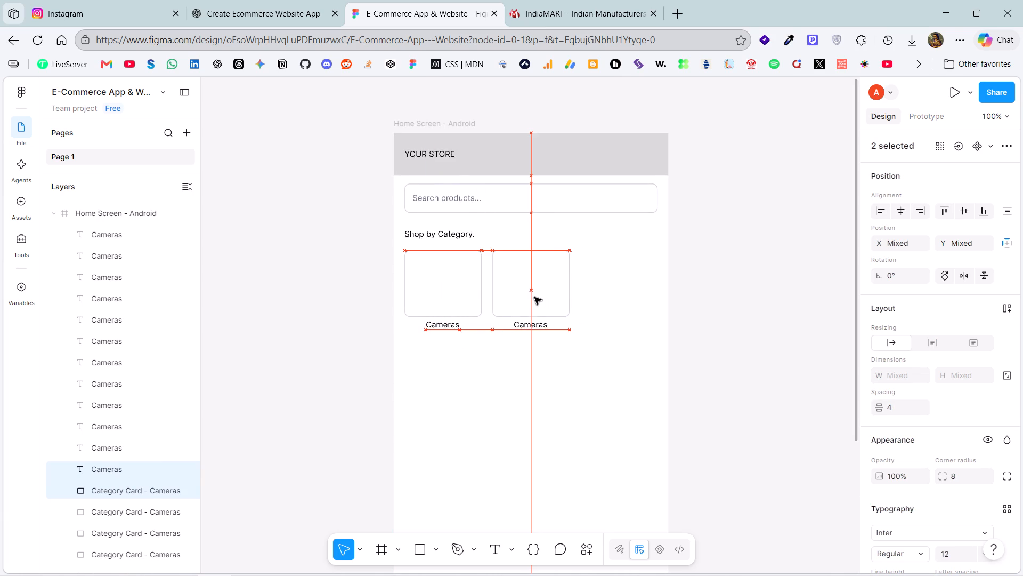
{"action": "left_click_drag", "start_coordinate": [534, 297], "coordinate": [535, 298]}
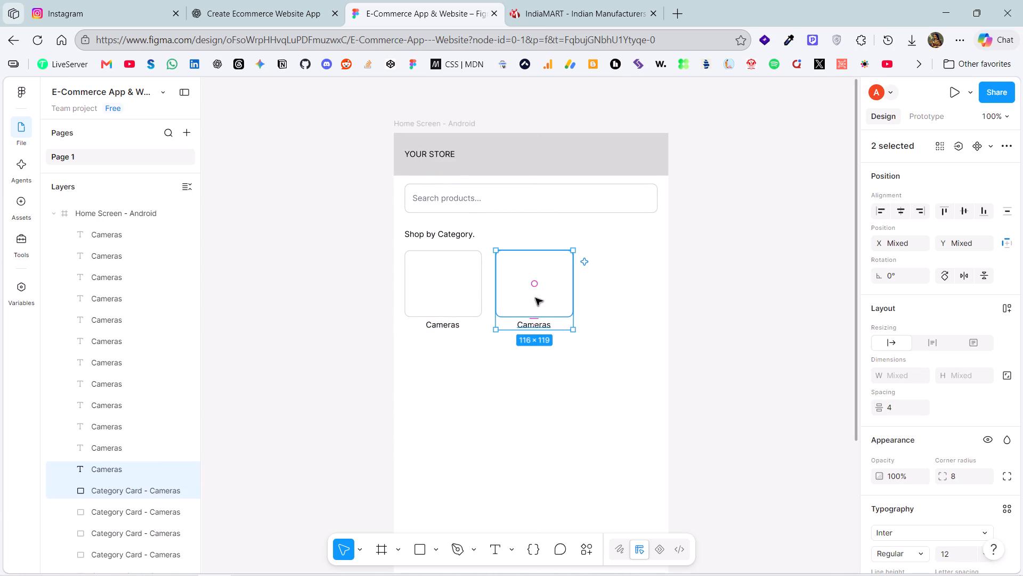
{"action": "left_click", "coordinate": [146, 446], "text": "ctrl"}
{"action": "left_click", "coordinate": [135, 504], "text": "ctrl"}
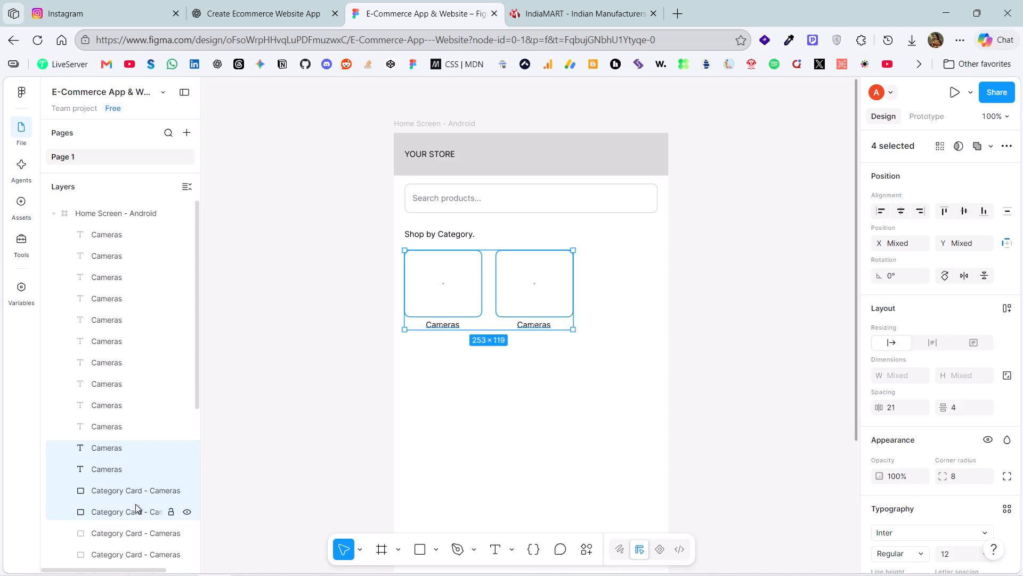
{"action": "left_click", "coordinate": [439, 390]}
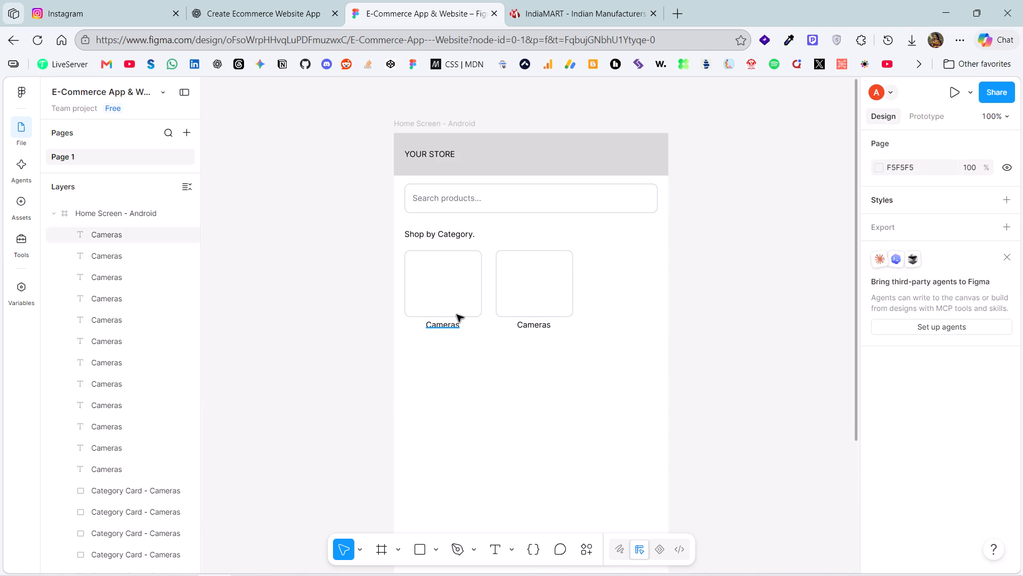
Delete the duplicate Cameras text layers one by one, keeping only the offset Cameras label beside the stack.
{"action": "left_click", "coordinate": [457, 311]}
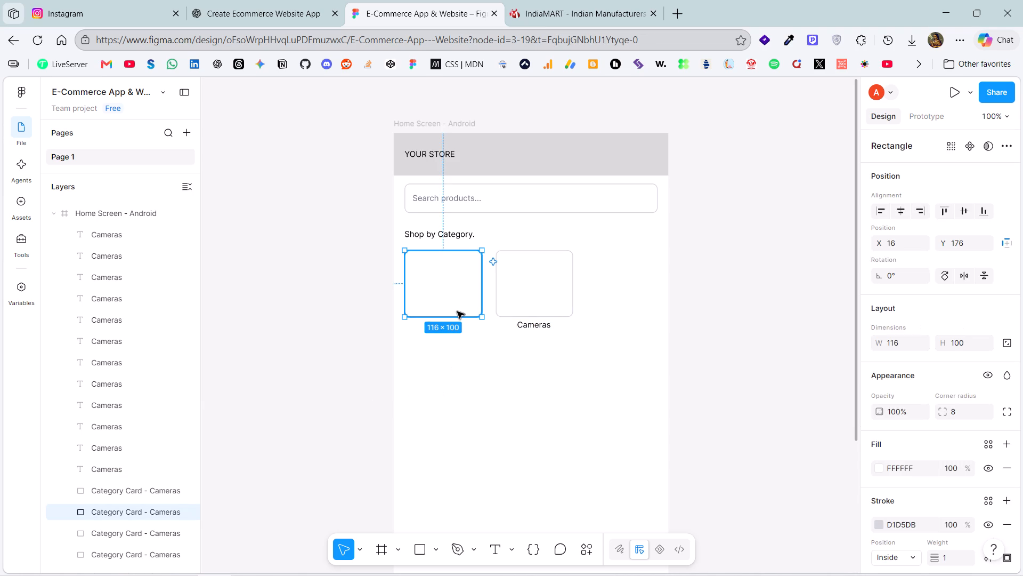
{"action": "scroll", "coordinate": [167, 455], "scroll_direction": "down", "scroll_amount": 2}
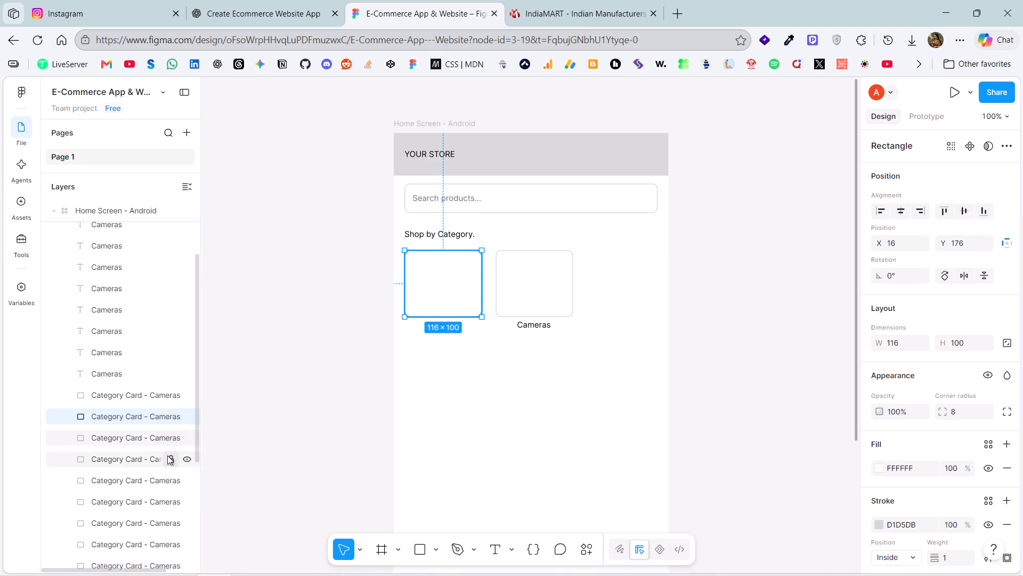
{"action": "scroll", "coordinate": [167, 455], "scroll_direction": "down", "scroll_amount": 3}
{"action": "scroll", "coordinate": [167, 455], "scroll_direction": "up", "scroll_amount": 2}
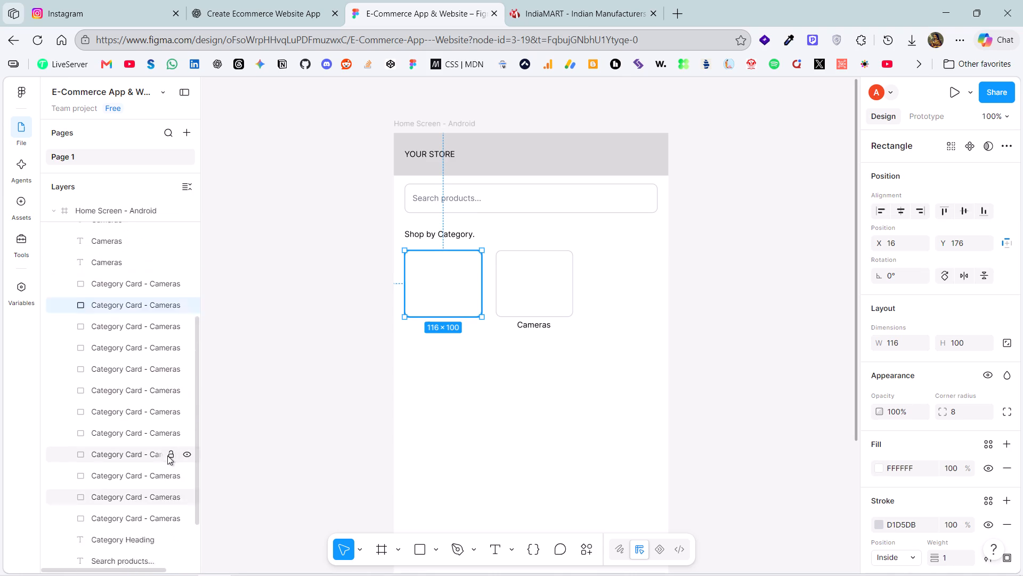
{"action": "scroll", "coordinate": [167, 455], "scroll_direction": "up", "scroll_amount": 1}
{"action": "left_click", "coordinate": [129, 238]}
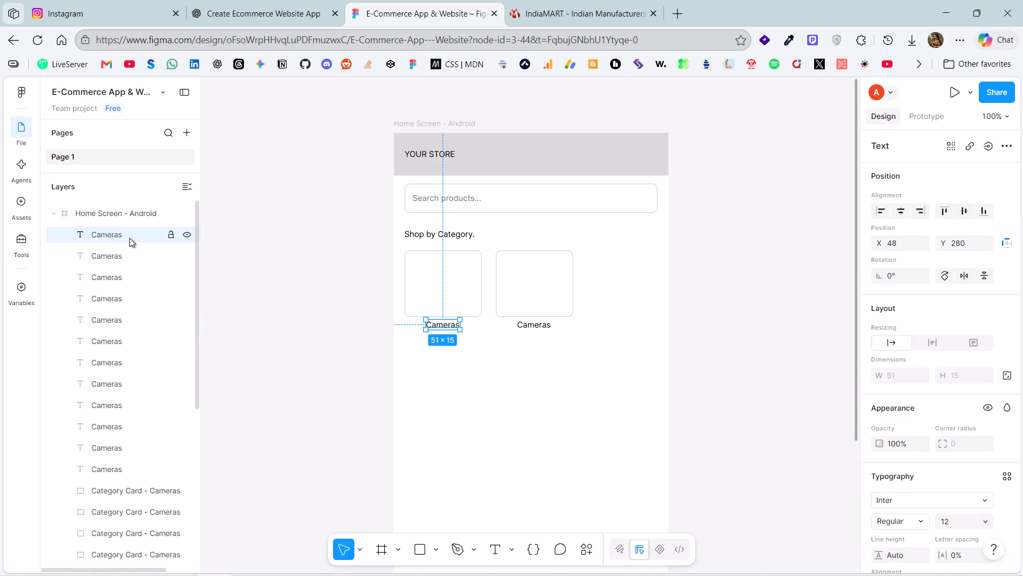
{"action": "key", "text": "Delete"}
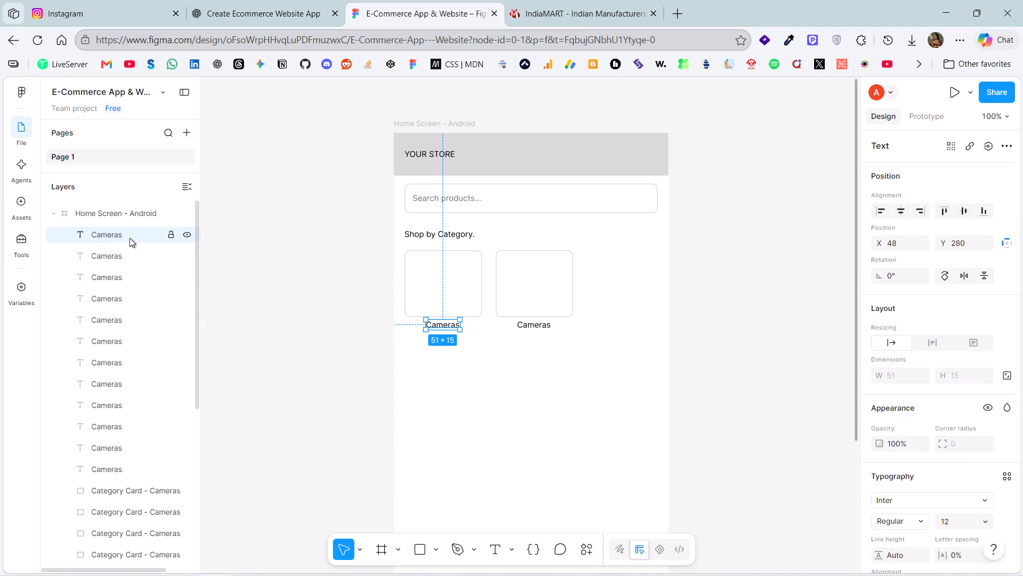
{"action": "key", "text": "Delete"}
{"action": "key", "text": "Delete"}
{"action": "key", "text": "Delete"}
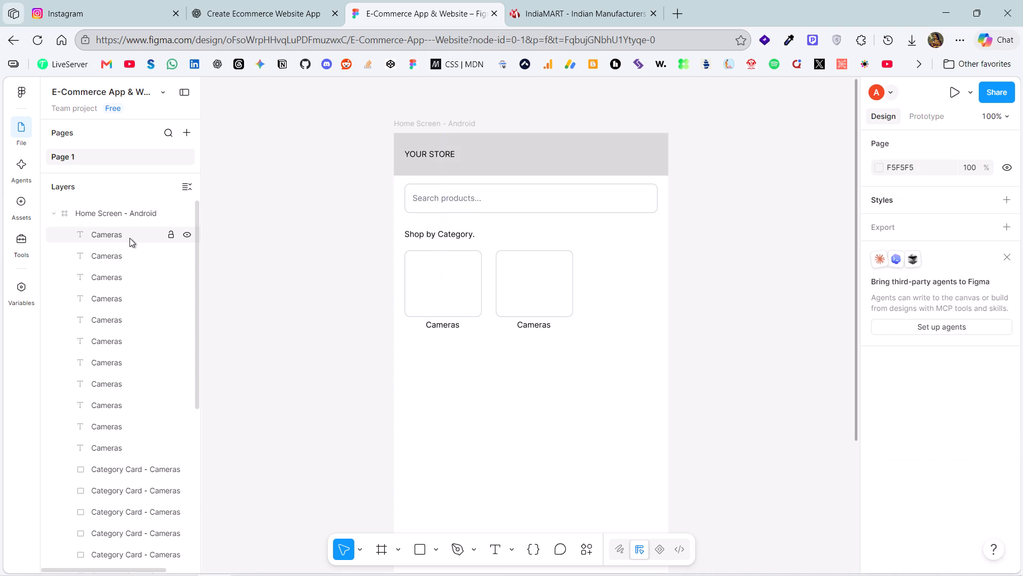
{"action": "left_click", "coordinate": [129, 238]}
{"action": "key", "text": "Delete"}
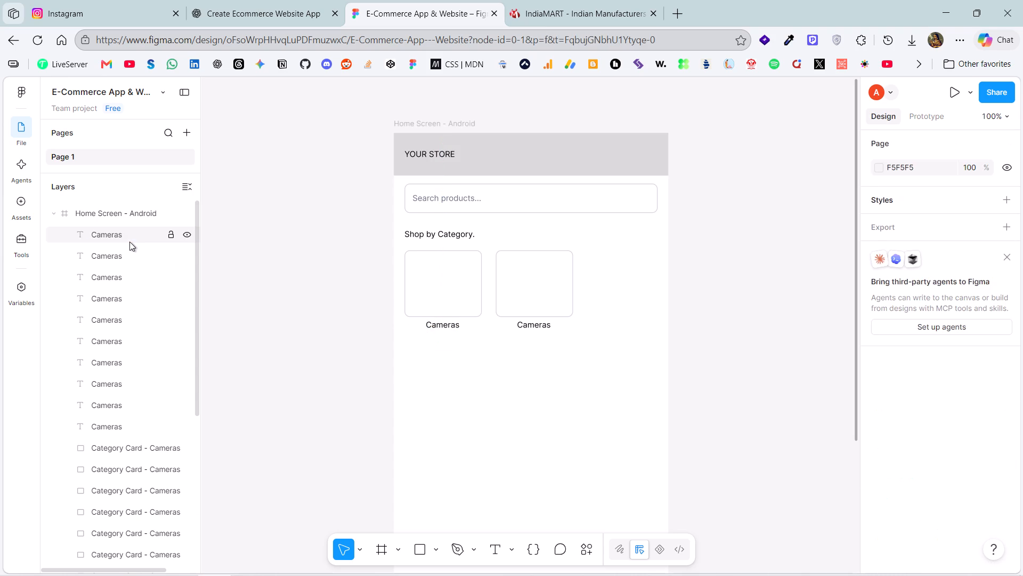
{"action": "left_click", "coordinate": [129, 242]}
{"action": "key", "text": "Delete"}
{"action": "left_click", "coordinate": [129, 242]}
{"action": "key", "text": "Delete"}
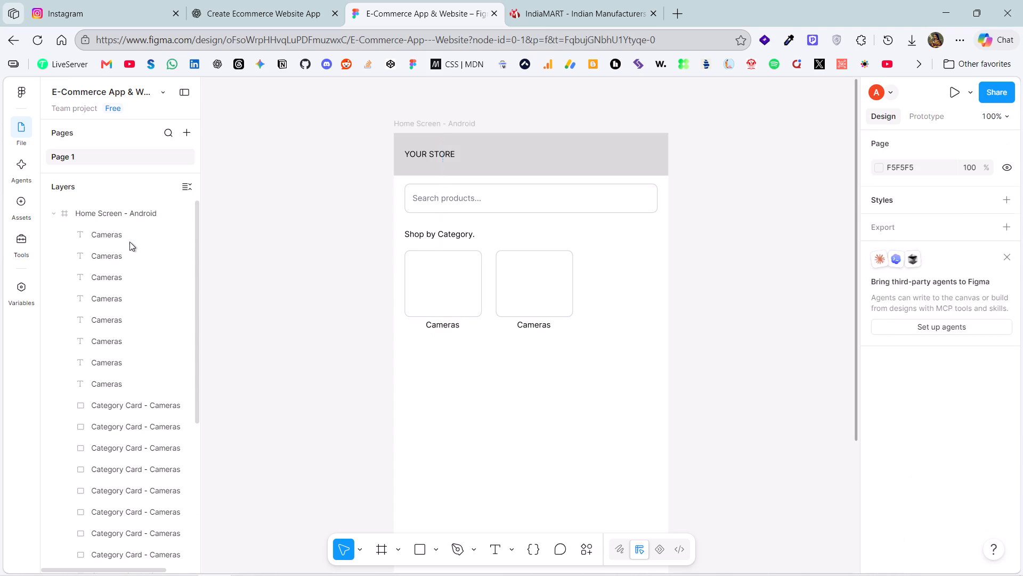
{"action": "left_click", "coordinate": [129, 242]}
{"action": "key", "text": "Delete"}
{"action": "left_click", "coordinate": [129, 242]}
{"action": "key", "text": "Delete"}
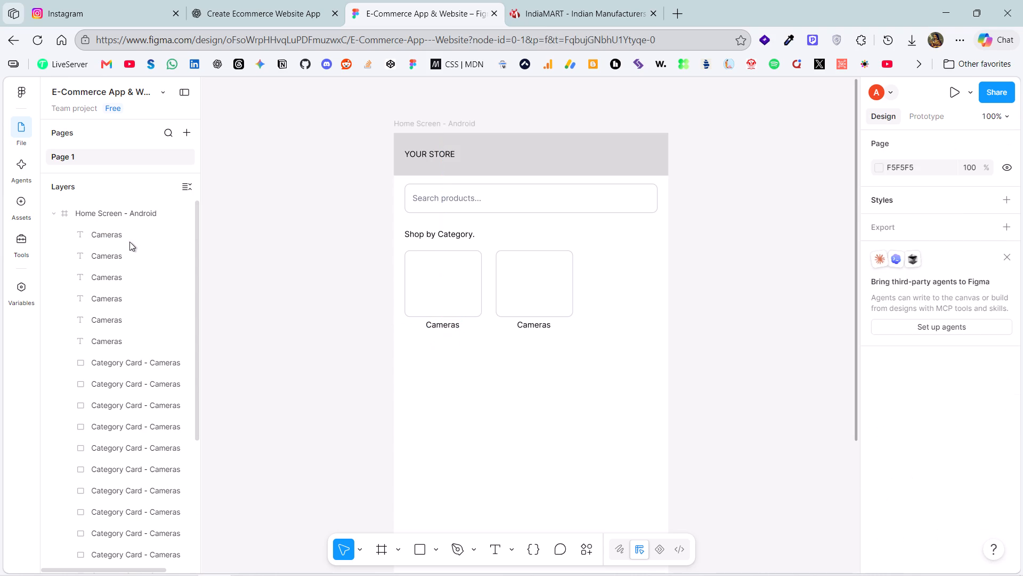
{"action": "left_click", "coordinate": [129, 242]}
{"action": "key", "text": "Delete"}
{"action": "left_click", "coordinate": [129, 242]}
{"action": "key", "text": "Delete"}
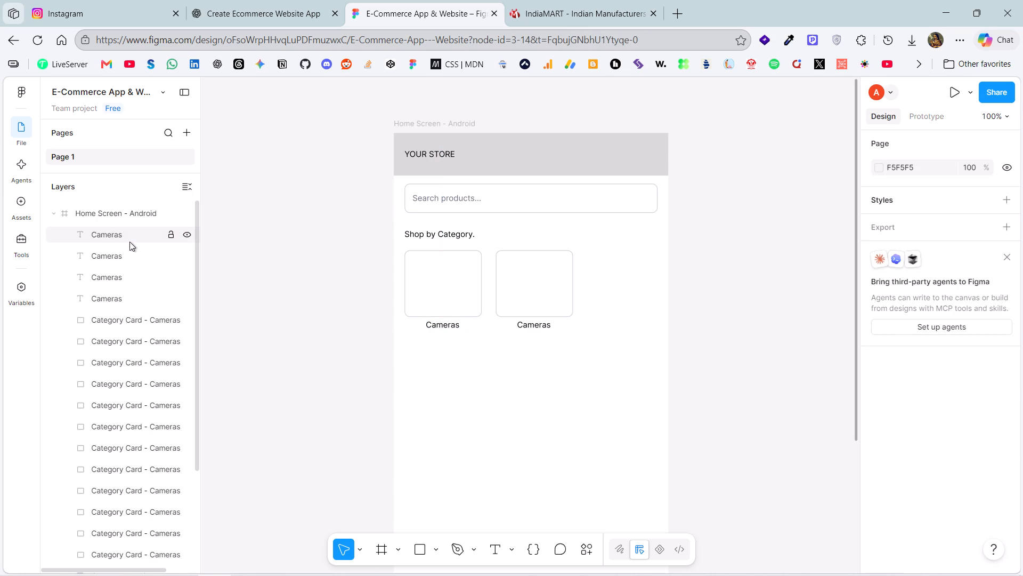
{"action": "left_click", "coordinate": [129, 242]}
{"action": "key", "text": "Delete"}
{"action": "left_click", "coordinate": [129, 242]}
{"action": "key", "text": "Delete"}
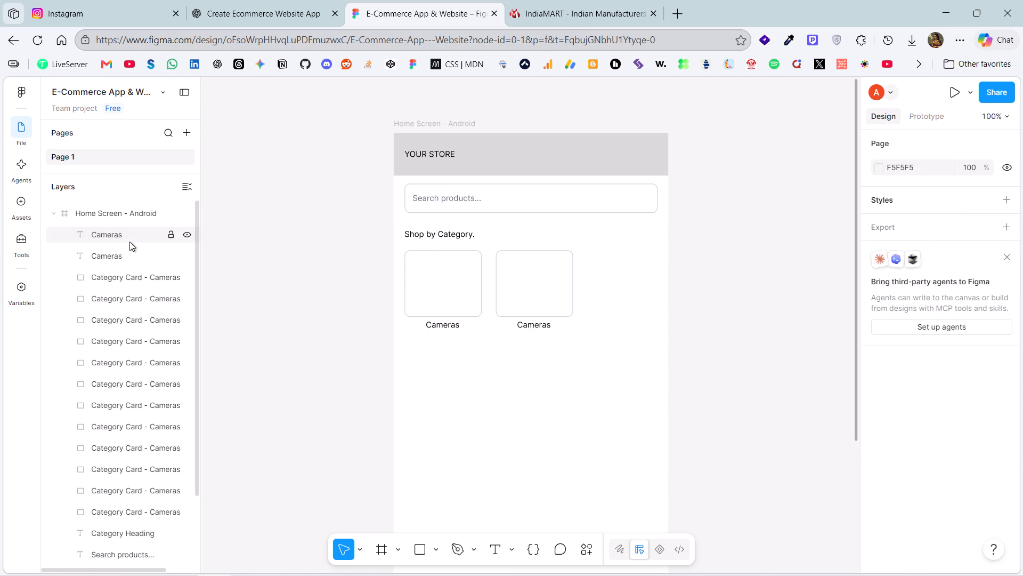
{"action": "left_click", "coordinate": [129, 242]}
{"action": "key", "text": "Delete"}
Delete the offset Category Card - Cameras layer and the stacked duplicates, keeping a single card under Shop by Category.
{"action": "left_click", "coordinate": [131, 257]}
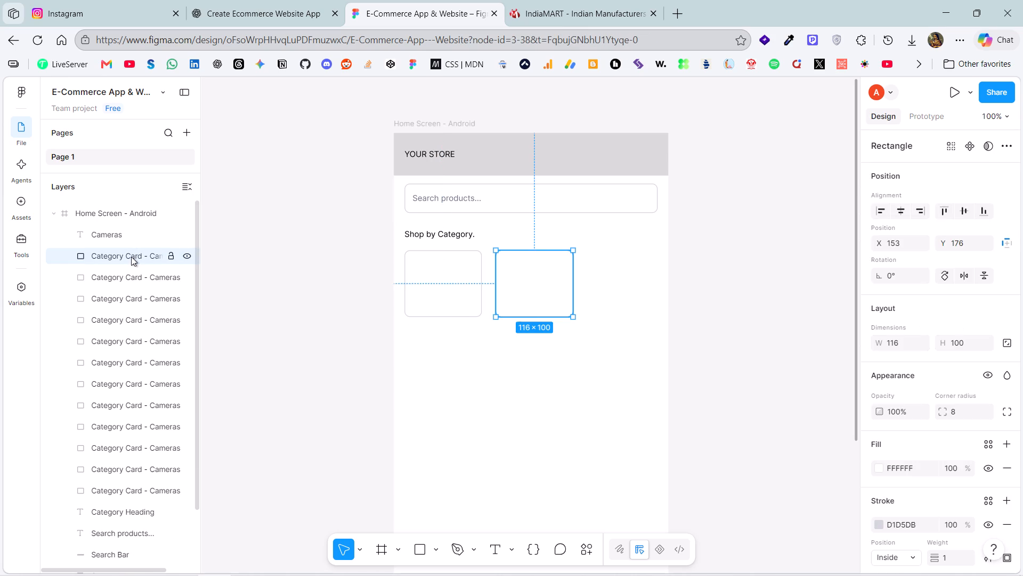
{"action": "key", "text": "Delete"}
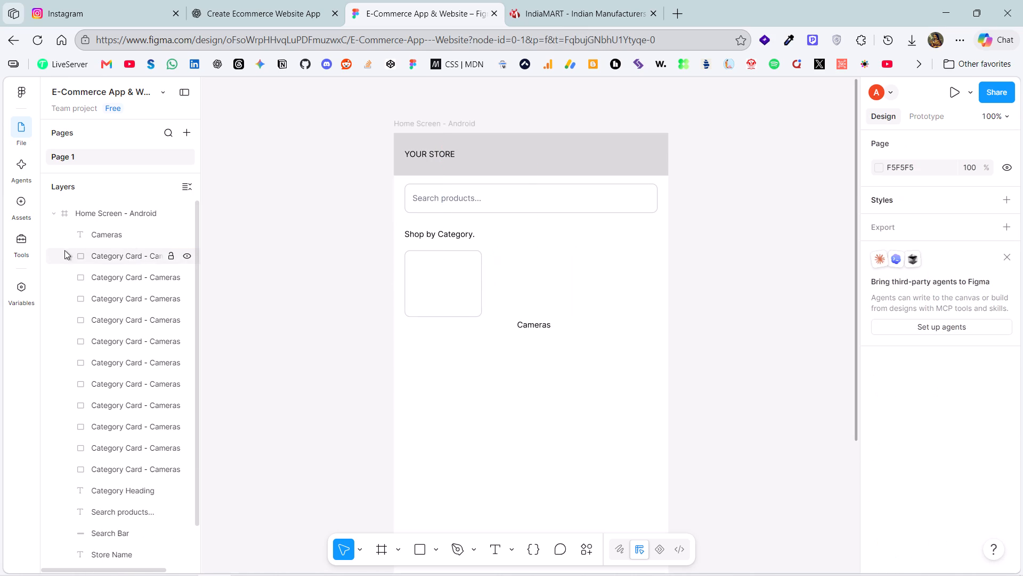
{"action": "left_click_drag", "start_coordinate": [75, 257], "coordinate": [82, 260]}
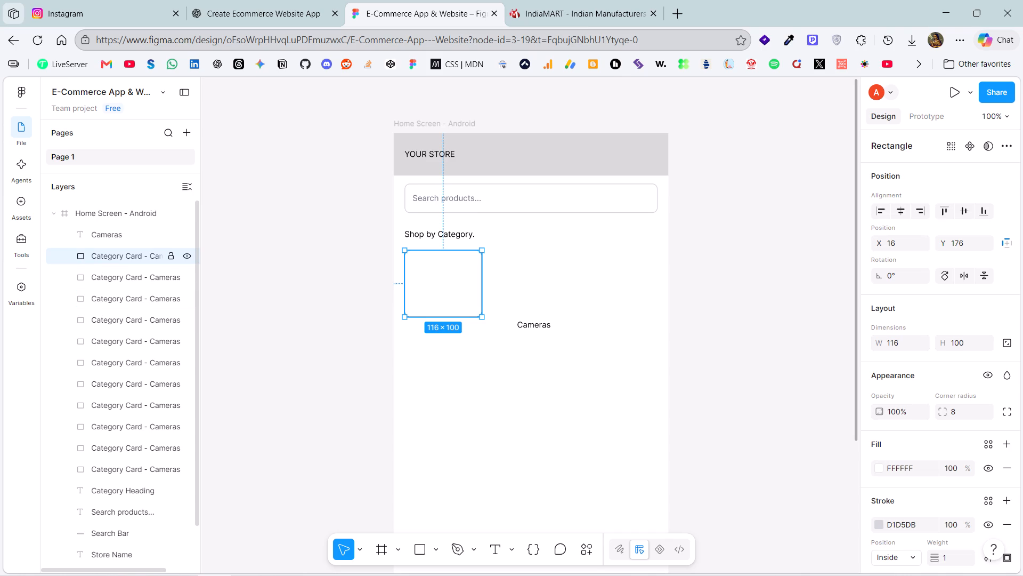
{"action": "left_click_drag", "start_coordinate": [82, 260], "coordinate": [82, 259]}
{"action": "left_click", "coordinate": [82, 259]}
{"action": "left_click", "coordinate": [81, 257]}
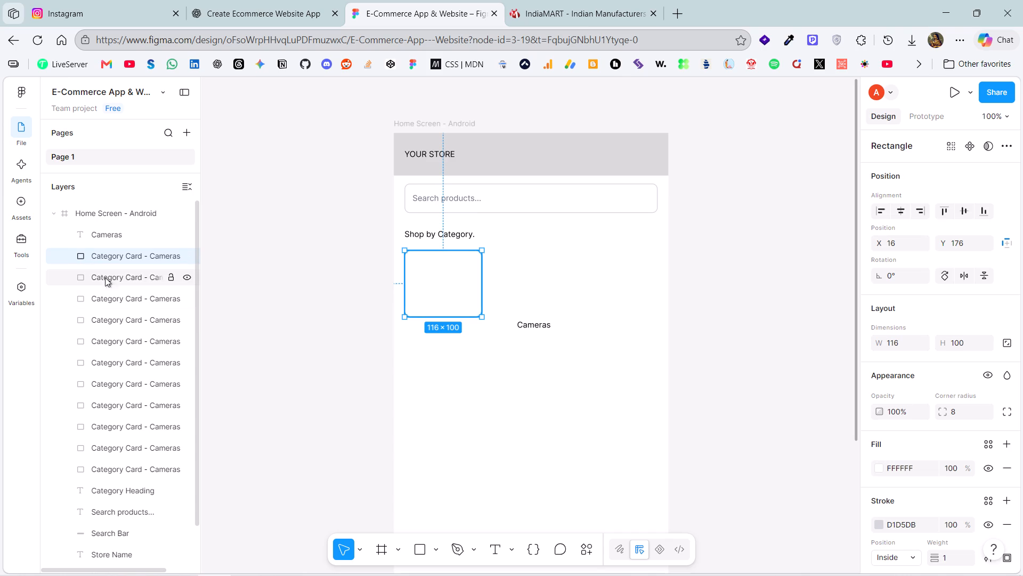
{"action": "left_click", "coordinate": [105, 282], "text": "ctrl"}
{"action": "left_click_drag", "start_coordinate": [105, 282], "coordinate": [107, 313], "text": "ctrl"}
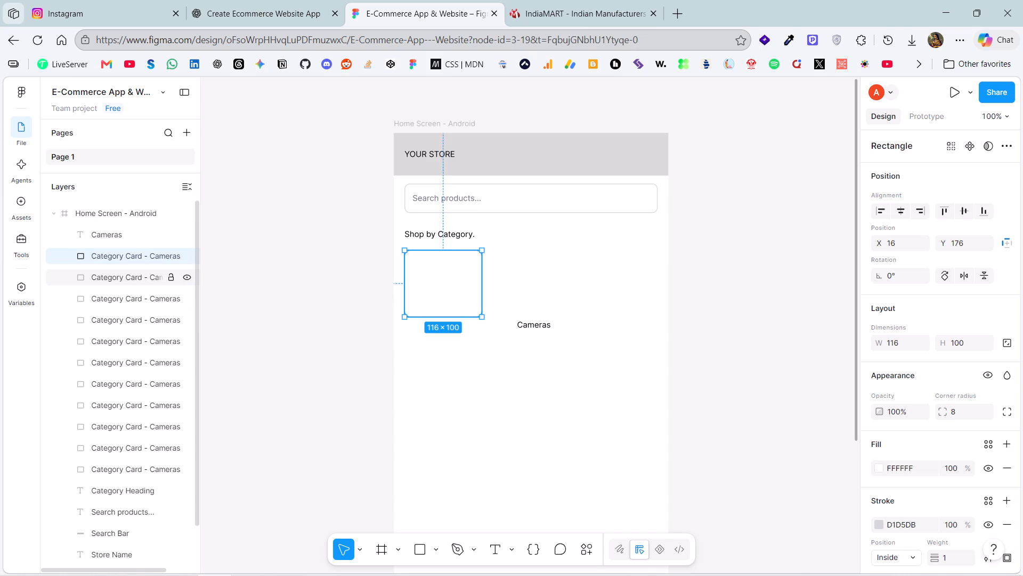
{"action": "left_click_drag", "start_coordinate": [107, 313], "coordinate": [116, 375], "text": "ctrl"}
{"action": "left_click", "coordinate": [116, 375], "text": "ctrl"}
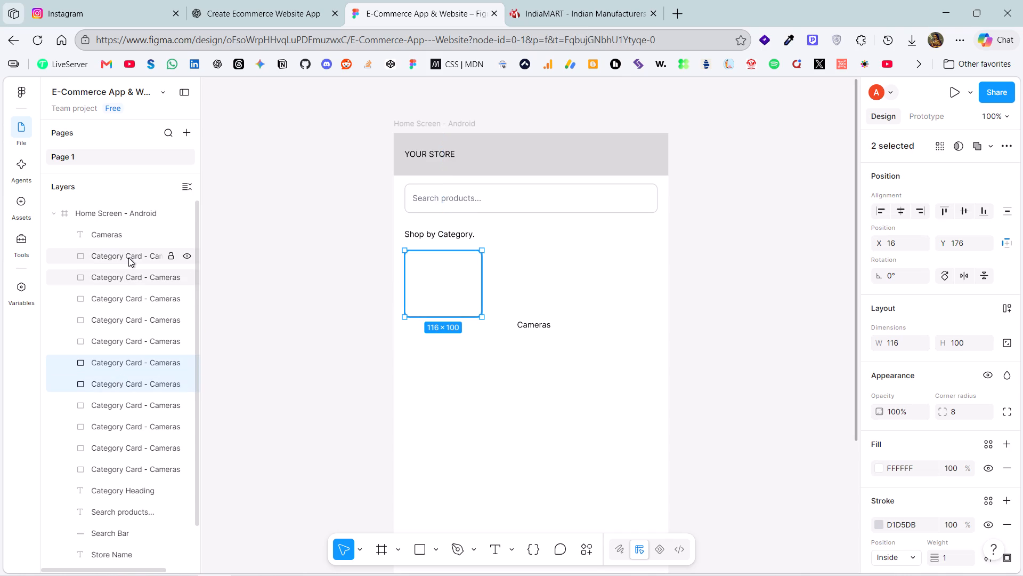
{"action": "left_click", "coordinate": [128, 258], "text": "ctrl"}
{"action": "left_click", "coordinate": [123, 278], "text": "ctrl"}
{"action": "left_click", "coordinate": [120, 305], "text": "ctrl"}
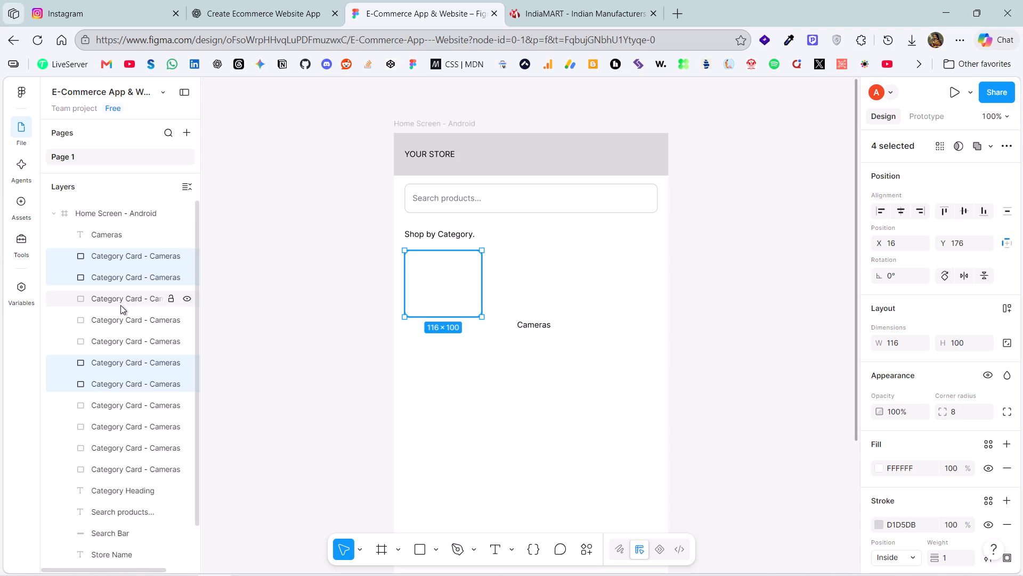
{"action": "left_click", "coordinate": [119, 348], "text": "ctrl+shift"}
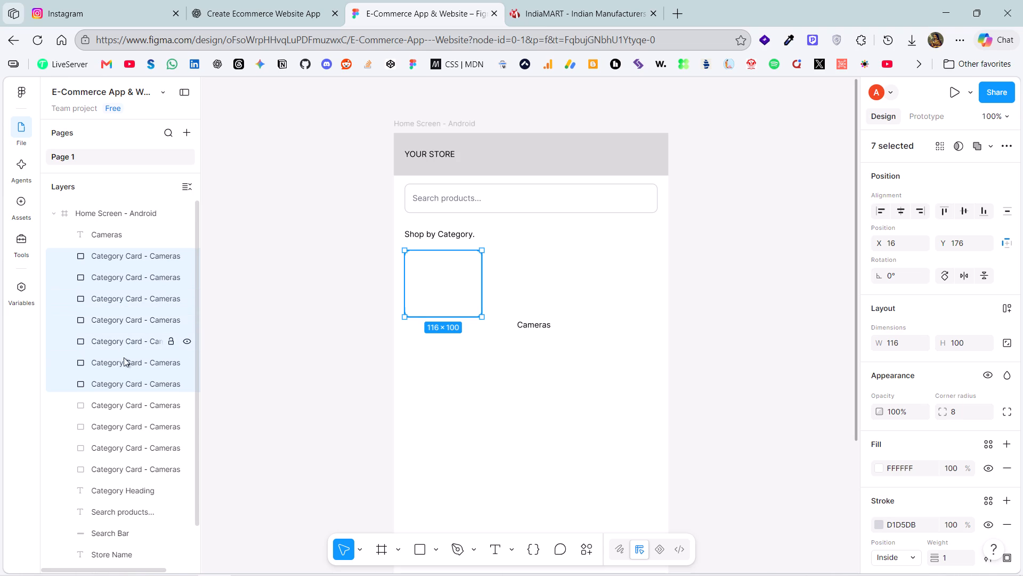
{"action": "left_click", "coordinate": [128, 442], "text": "ctrl+shift"}
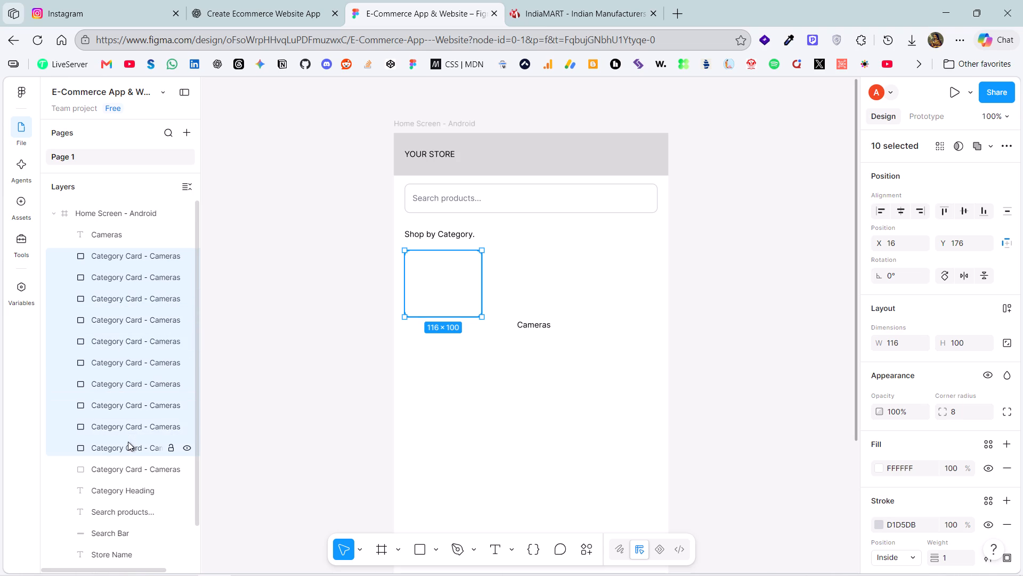
{"action": "key", "text": "Delete"}
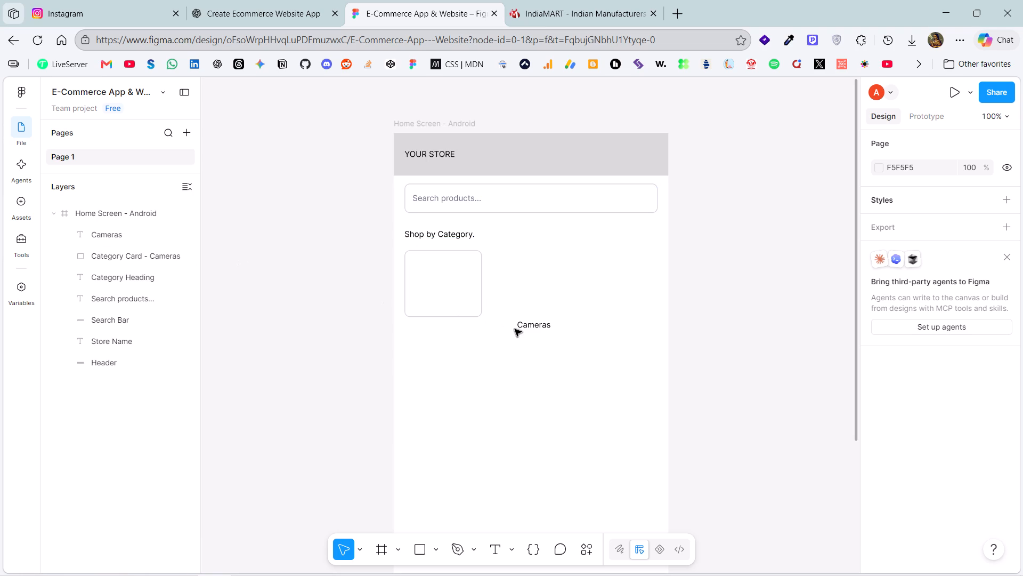
Move the remaining Cameras label directly beneath the card, centred on it with no gap.
{"action": "left_click", "coordinate": [539, 327]}
{"action": "left_click_drag", "start_coordinate": [539, 327], "coordinate": [507, 327]}
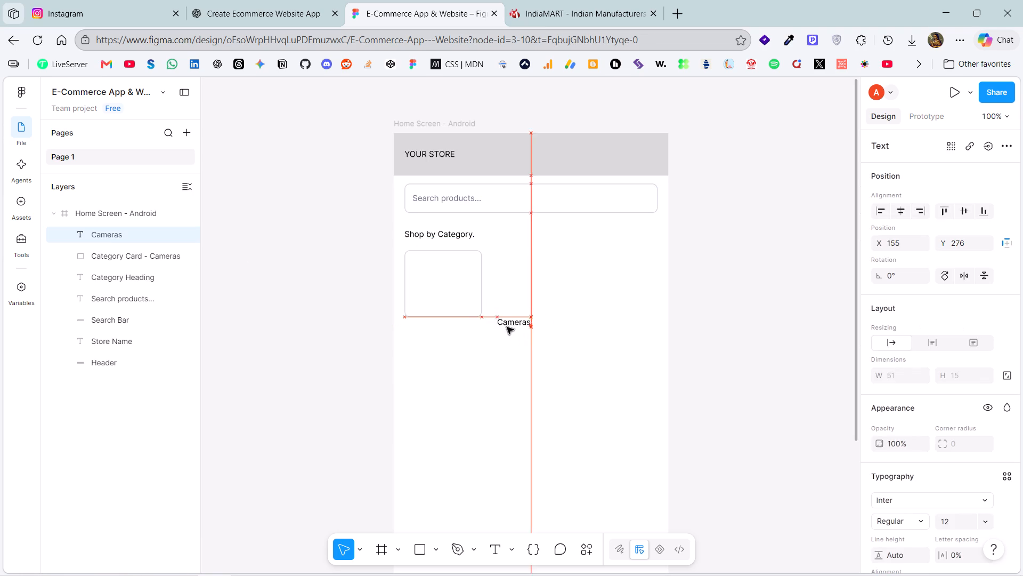
{"action": "left_click_drag", "start_coordinate": [507, 327], "coordinate": [449, 329]}
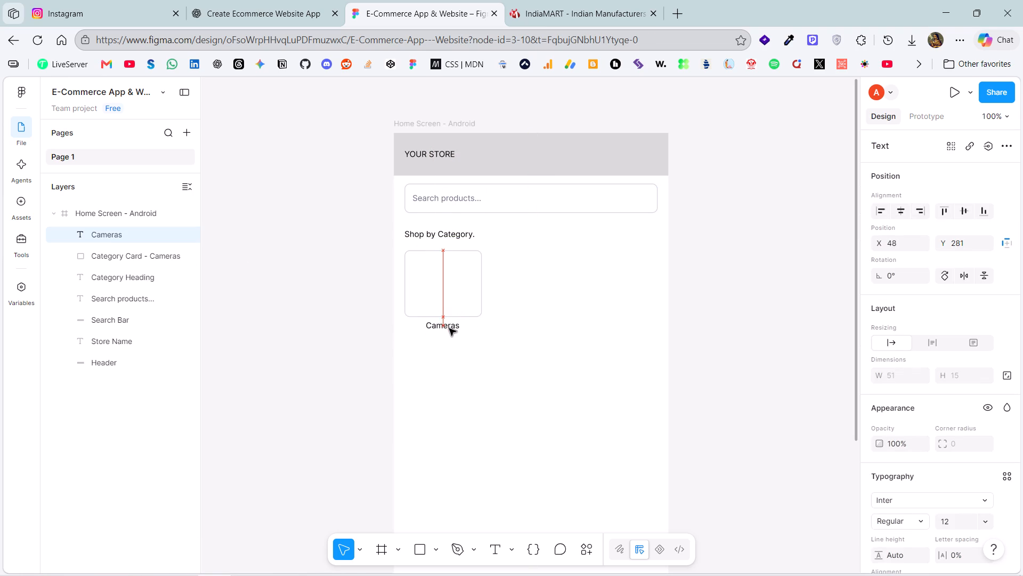
{"action": "left_click_drag", "start_coordinate": [449, 329], "coordinate": [448, 326]}
{"action": "left_click", "coordinate": [500, 316]}
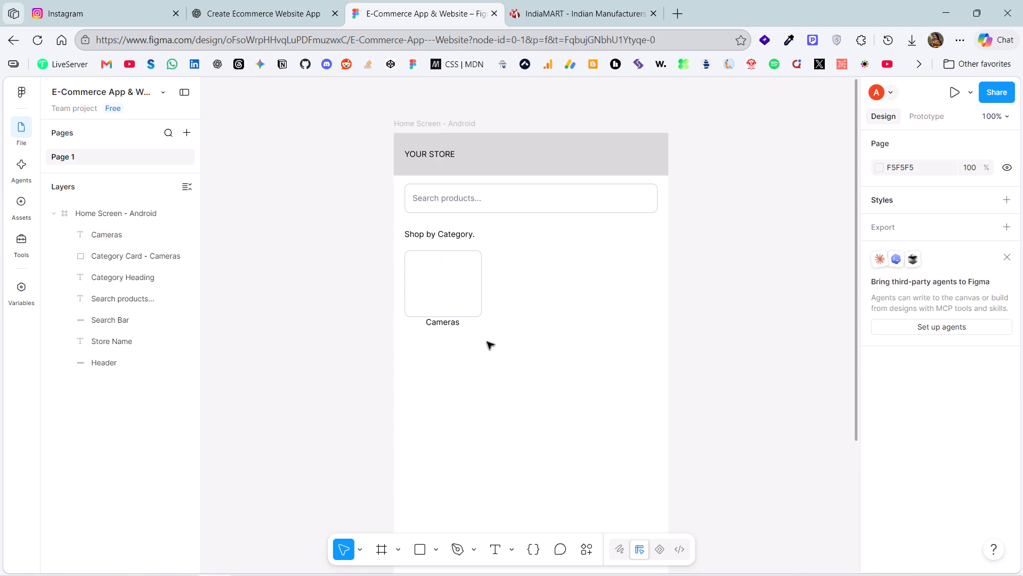
Duplicate the Cameras card with its label twice to form an aligned, evenly spaced row of three under Shop by Category.
{"action": "left_click_drag", "start_coordinate": [487, 342], "coordinate": [437, 298], "text": "ctrl"}
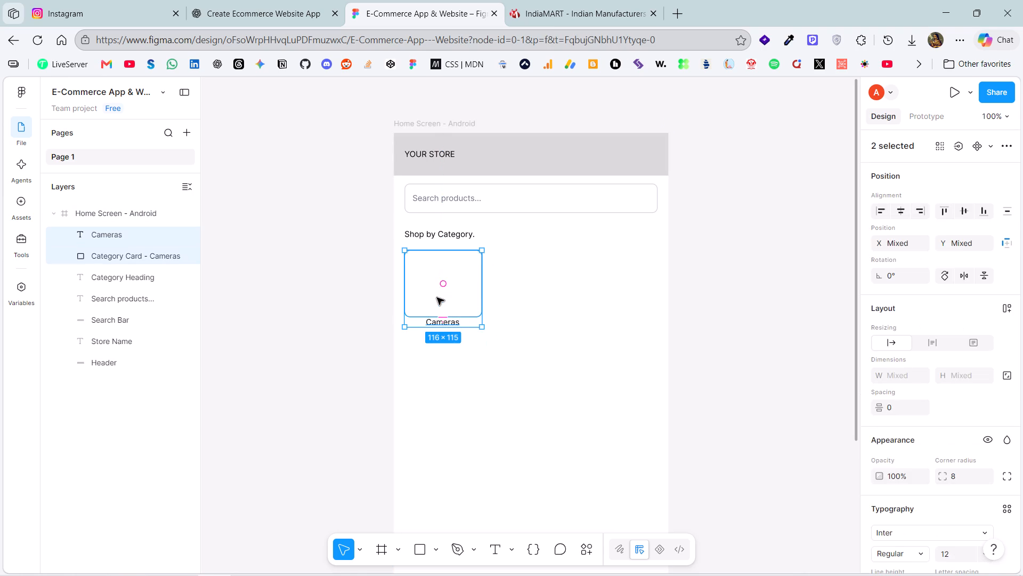
{"action": "key", "text": "ctrl+d"}
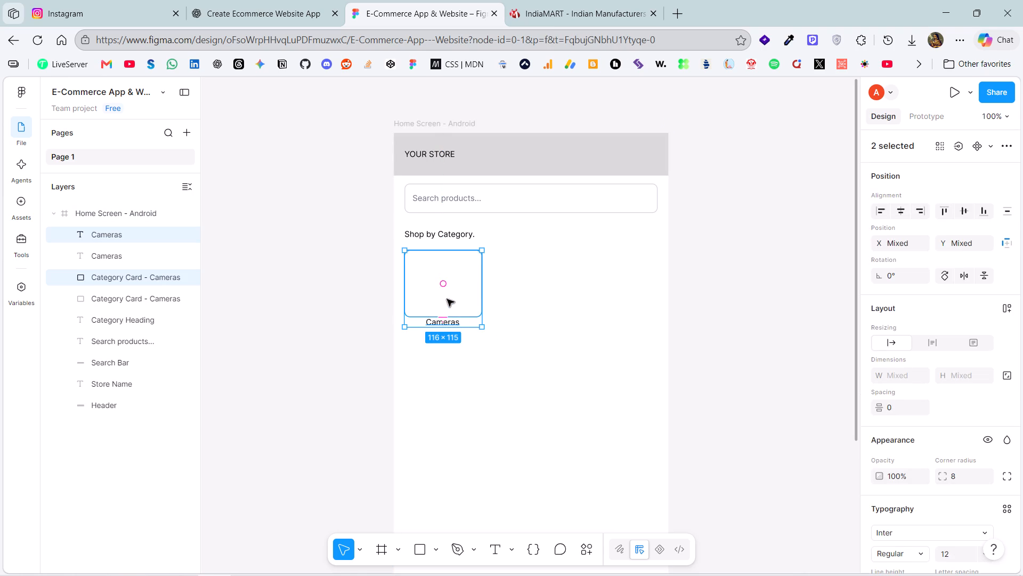
{"action": "left_click_drag", "start_coordinate": [447, 299], "coordinate": [524, 301]}
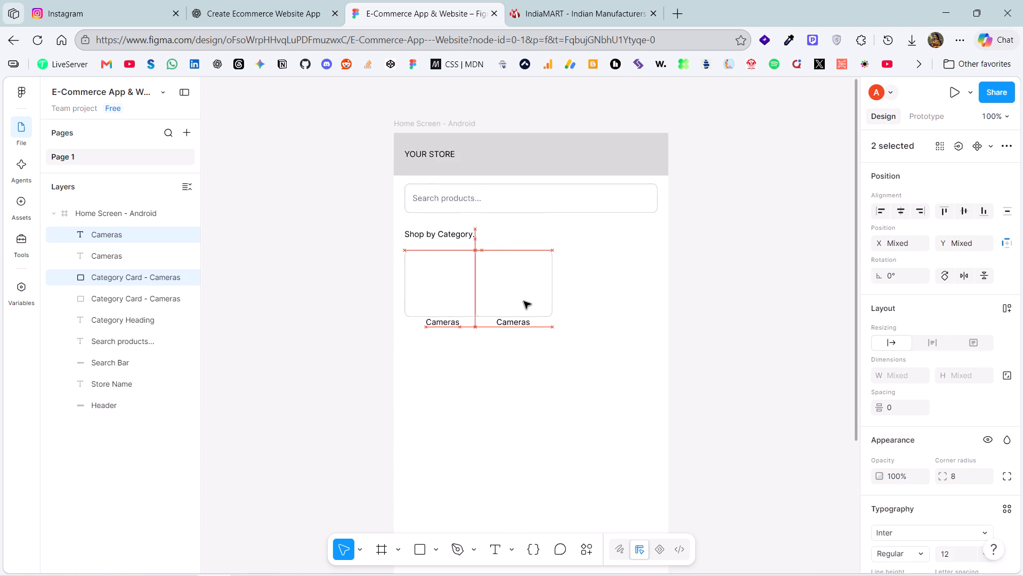
{"action": "left_click_drag", "start_coordinate": [524, 301], "coordinate": [537, 298]}
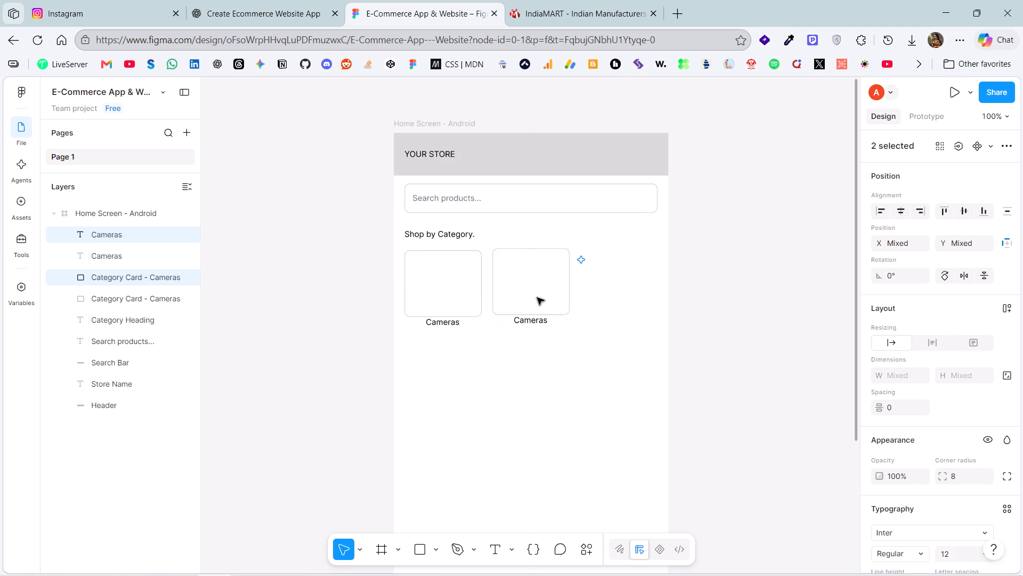
{"action": "left_click", "coordinate": [553, 301]}
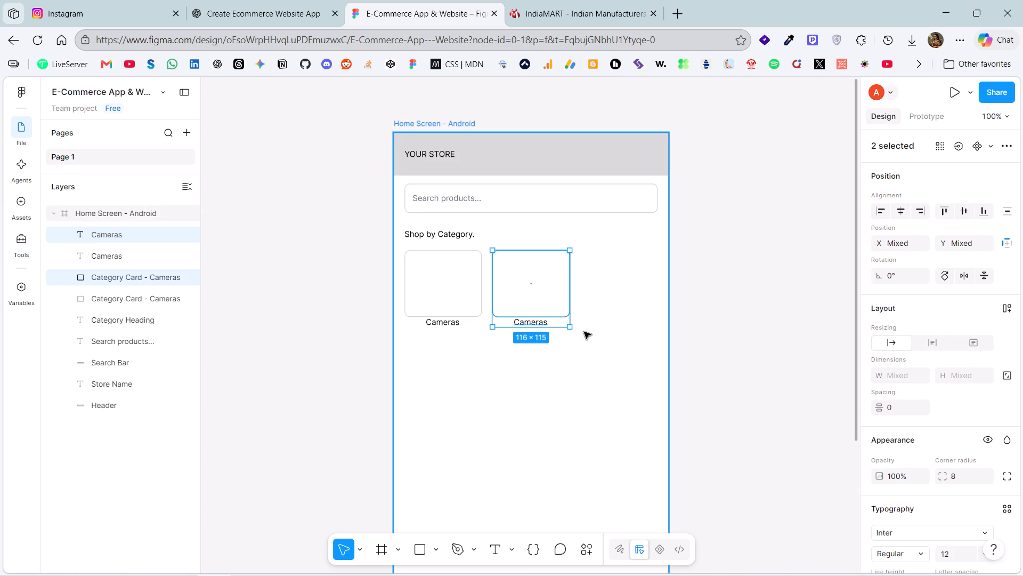
{"action": "key", "text": "ctrl+d"}
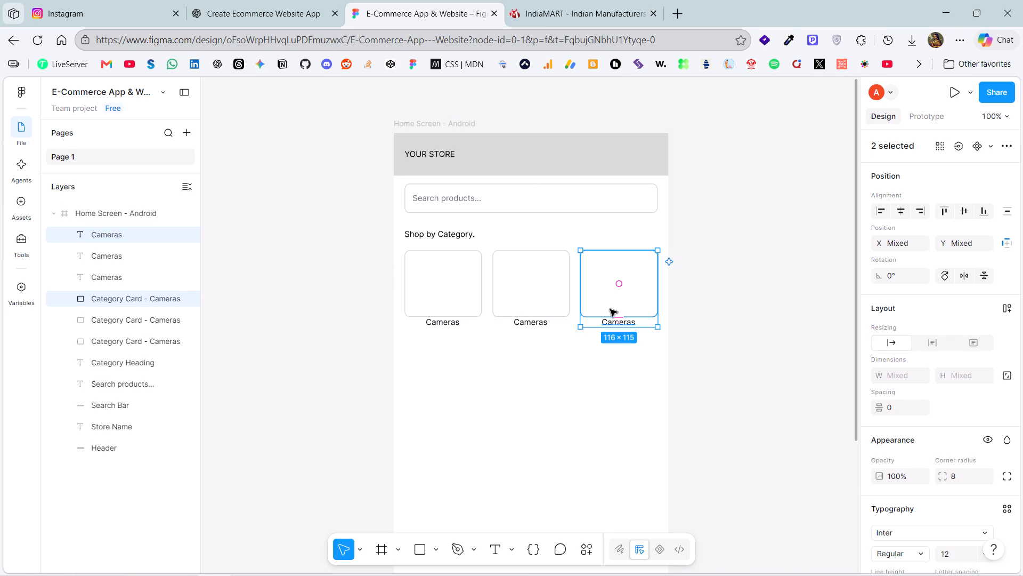
Duplicate the third Cameras card with its label and place the copy directly below the first card, leaving a 17 px gap between rows.
{"action": "key", "text": "ctrl+d"}
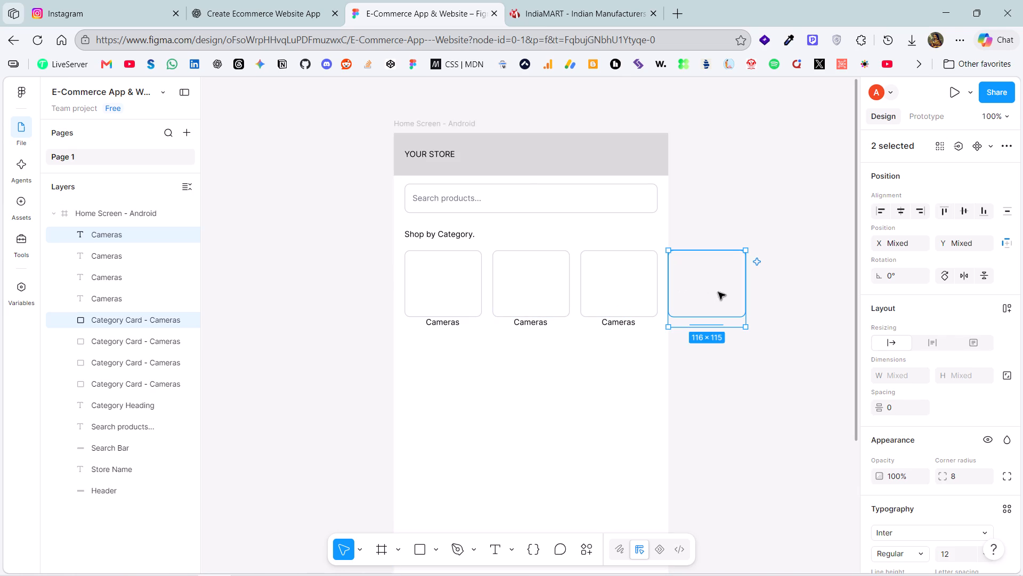
{"action": "left_click_drag", "start_coordinate": [718, 292], "coordinate": [464, 386]}
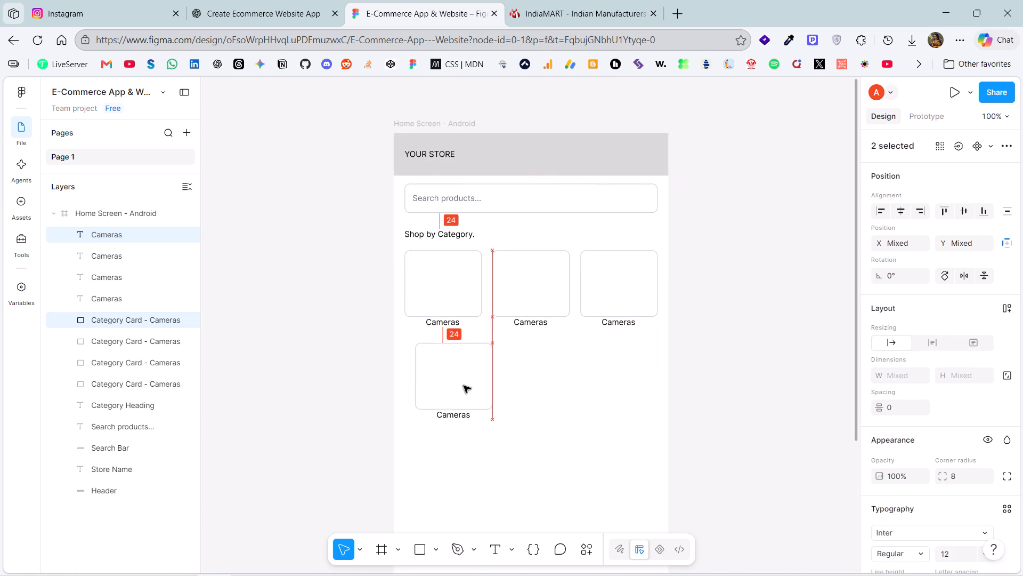
{"action": "left_click_drag", "start_coordinate": [464, 386], "coordinate": [458, 374]}
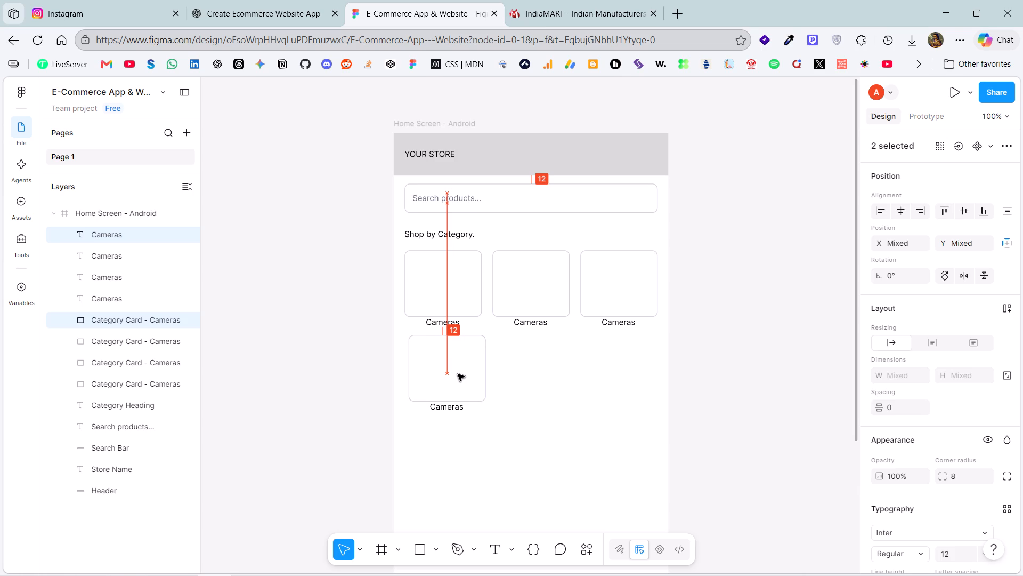
{"action": "left_click_drag", "start_coordinate": [458, 374], "coordinate": [458, 379]}
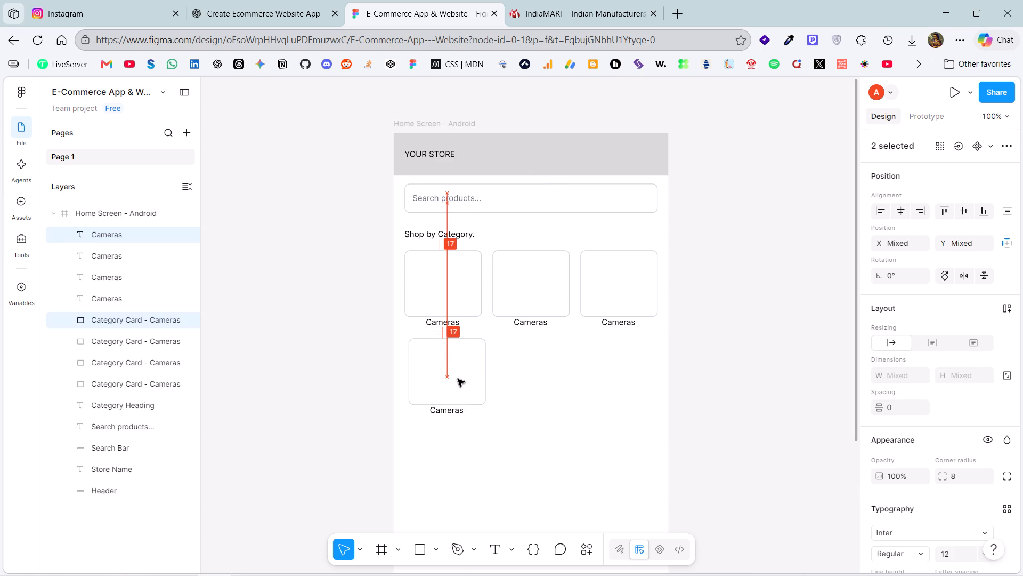
{"action": "left_click_drag", "start_coordinate": [458, 379], "coordinate": [457, 378]}
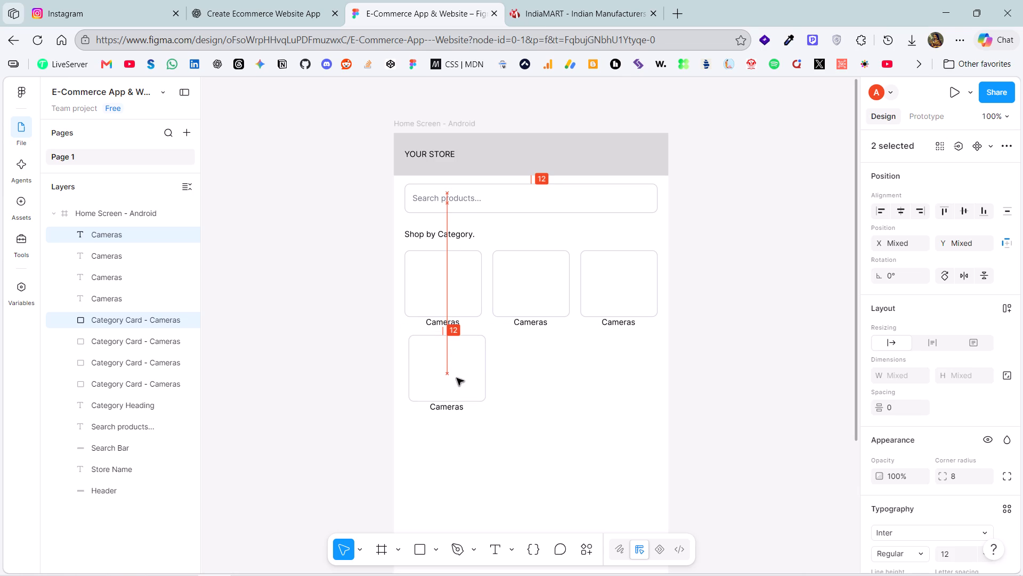
{"action": "left_click_drag", "start_coordinate": [457, 378], "coordinate": [454, 382]}
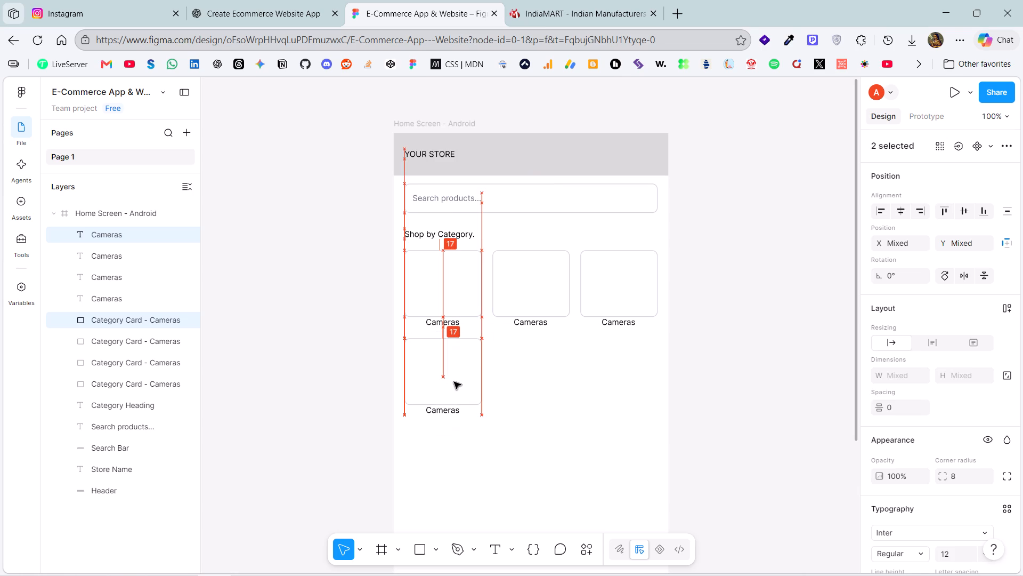
{"action": "left_click_drag", "start_coordinate": [454, 382], "coordinate": [455, 376]}
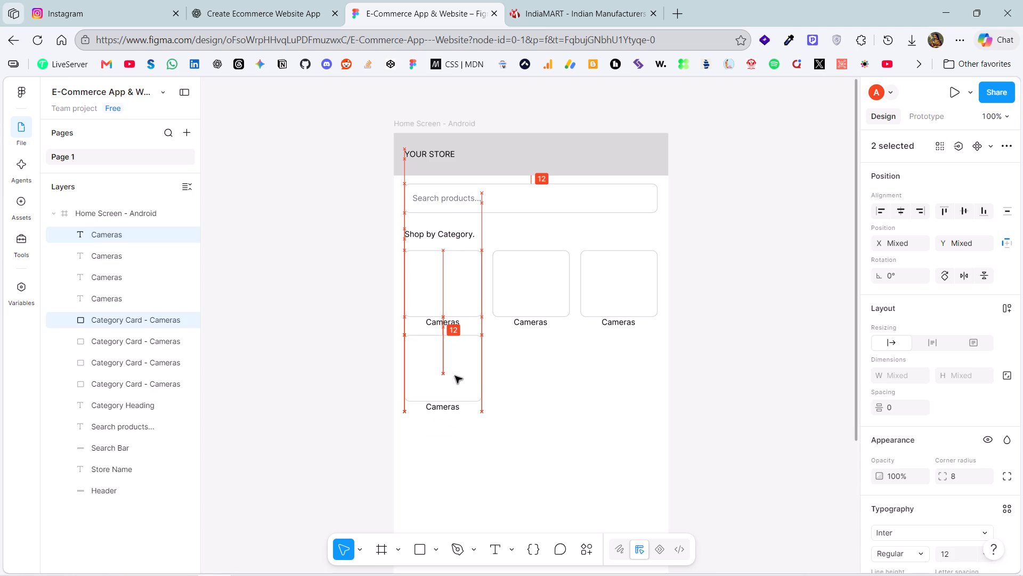
{"action": "left_click_drag", "start_coordinate": [455, 376], "coordinate": [455, 380]}
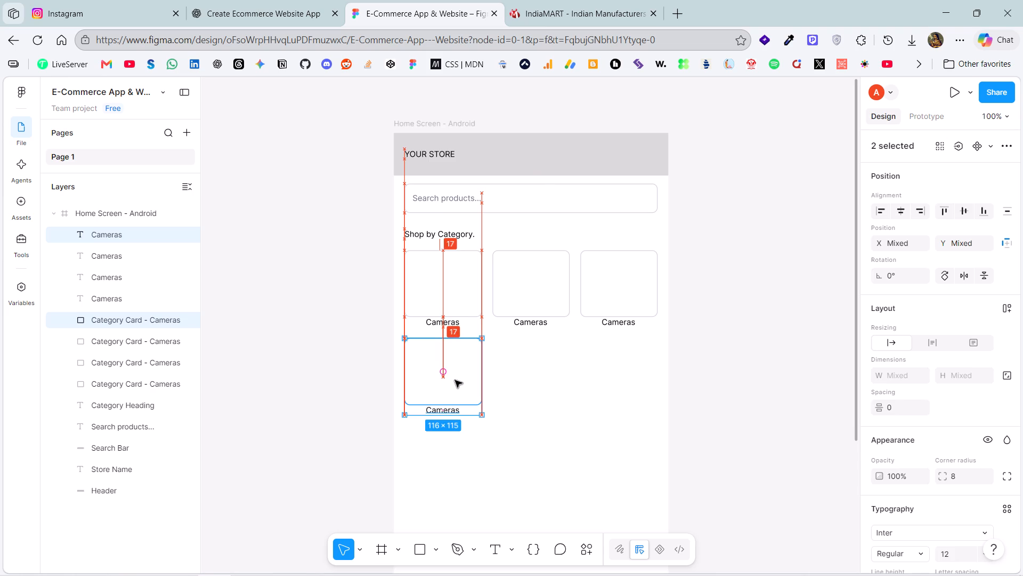
{"action": "left_click_drag", "start_coordinate": [455, 380], "coordinate": [455, 381]}
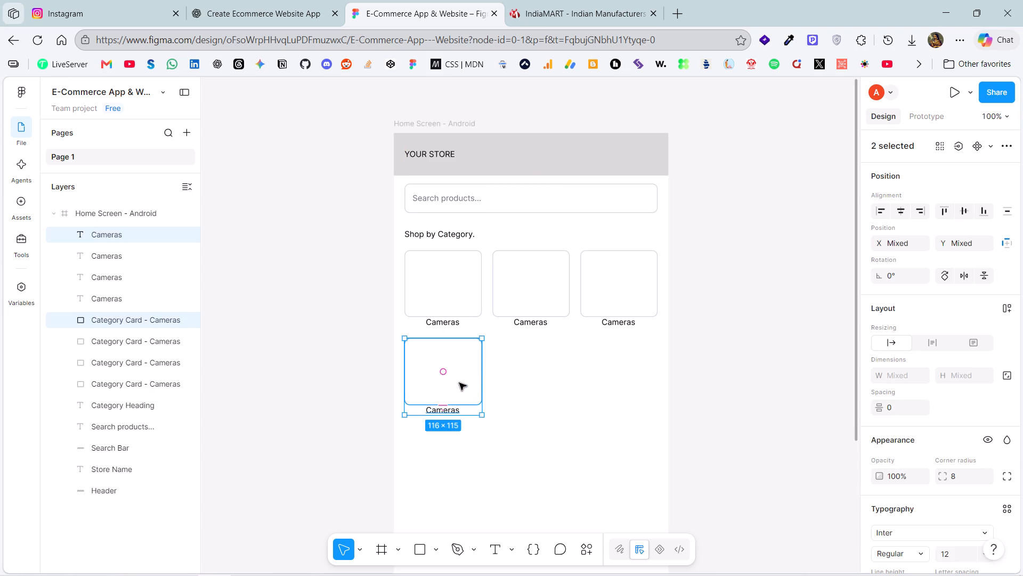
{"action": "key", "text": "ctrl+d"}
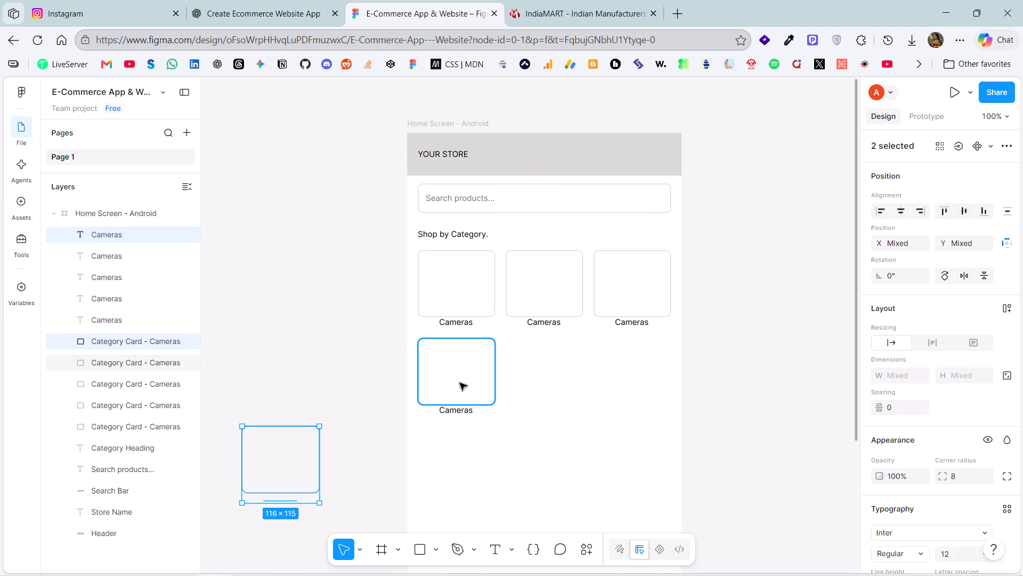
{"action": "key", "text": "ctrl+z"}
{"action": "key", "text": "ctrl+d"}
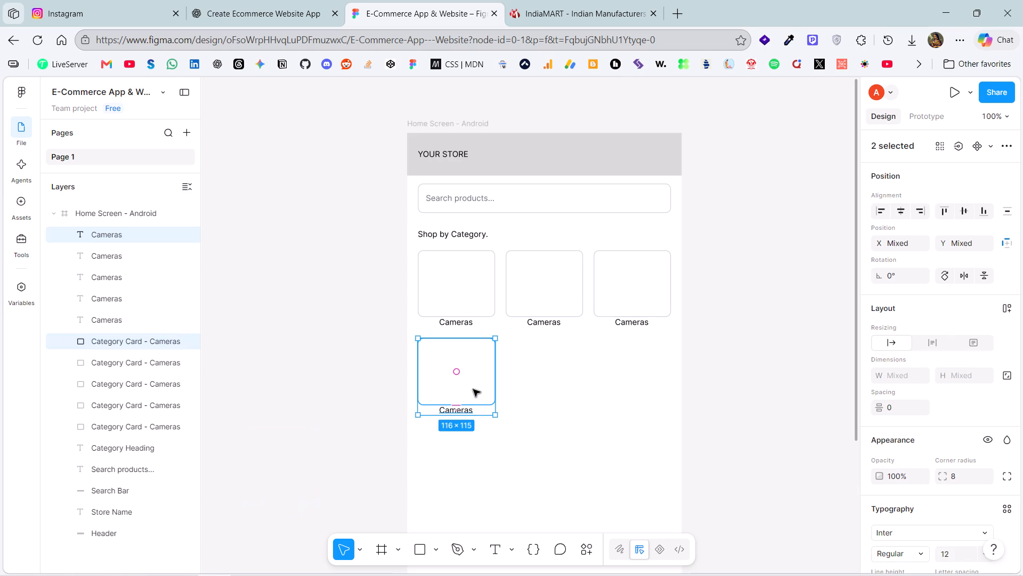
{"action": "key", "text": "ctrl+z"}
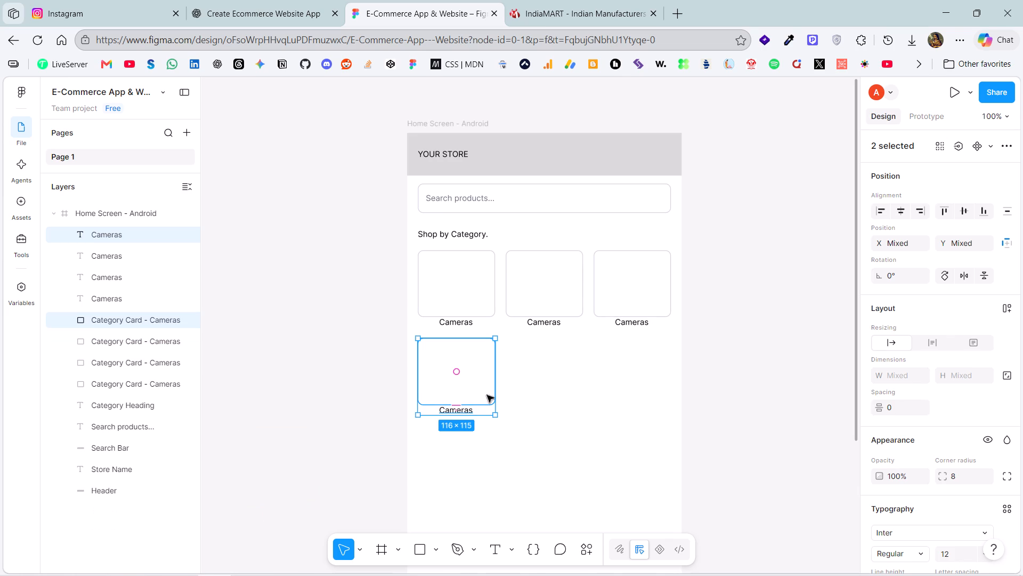
Duplicate the second-row Cameras card with its label twice, aligning the copies under the second and third cards of the first row.
{"action": "left_click", "coordinate": [523, 434]}
{"action": "left_click_drag", "start_coordinate": [485, 434], "coordinate": [464, 408]}
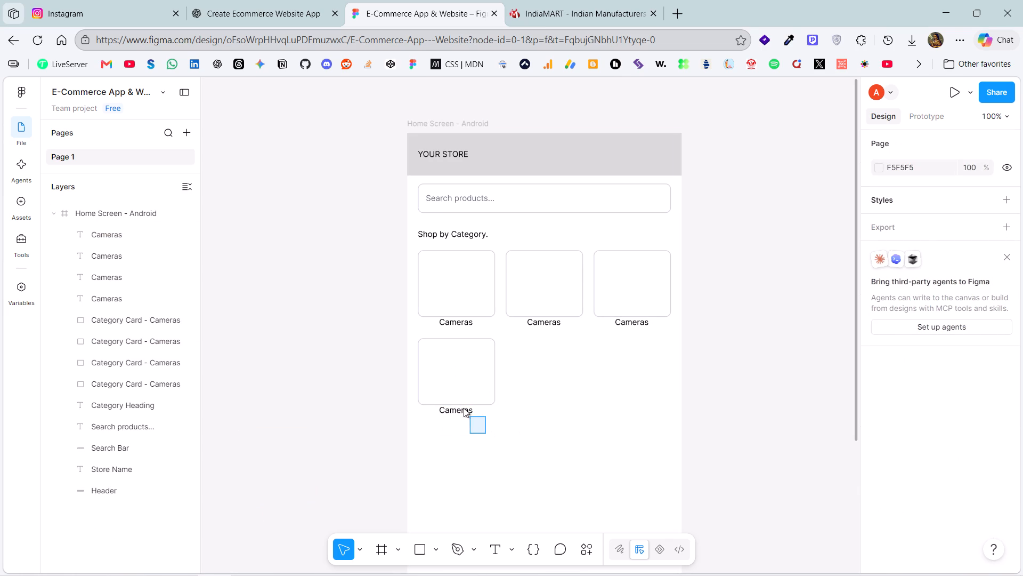
{"action": "left_click_drag", "start_coordinate": [464, 408], "coordinate": [451, 383]}
{"action": "key", "text": "ctrl+d"}
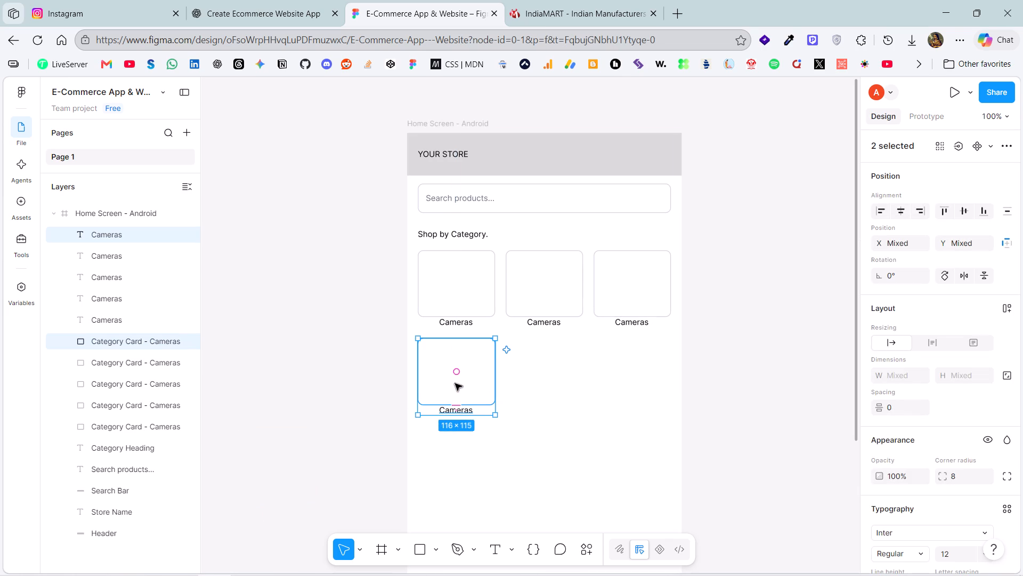
{"action": "left_click_drag", "start_coordinate": [455, 383], "coordinate": [546, 386]}
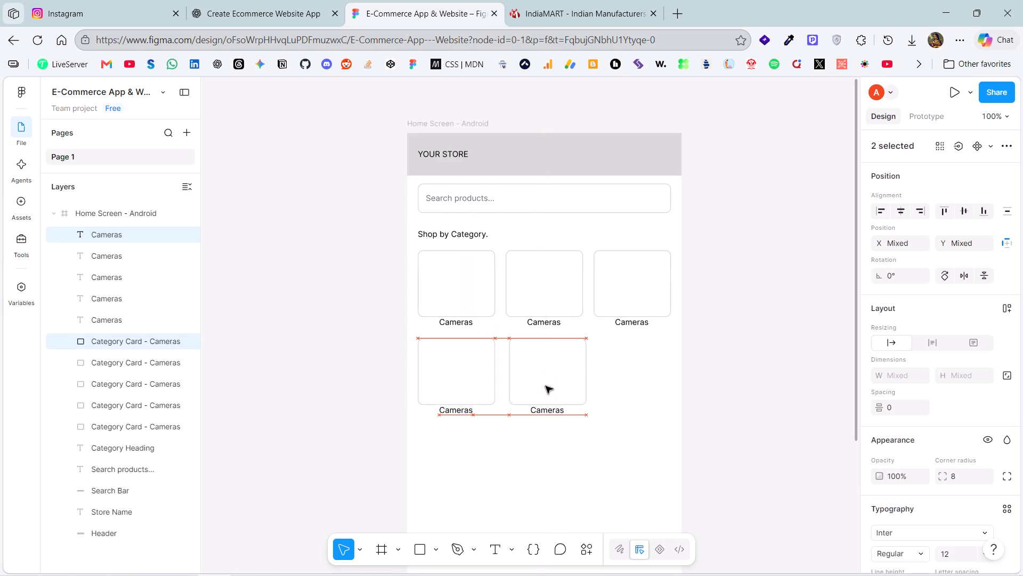
{"action": "left_click_drag", "start_coordinate": [546, 386], "coordinate": [542, 385]}
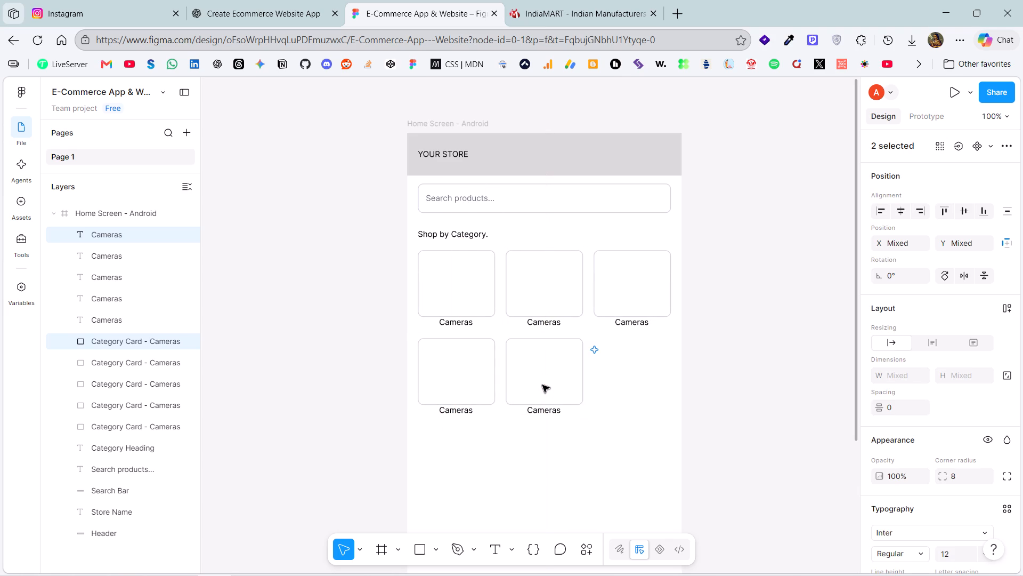
{"action": "key", "text": "ctrl+d"}
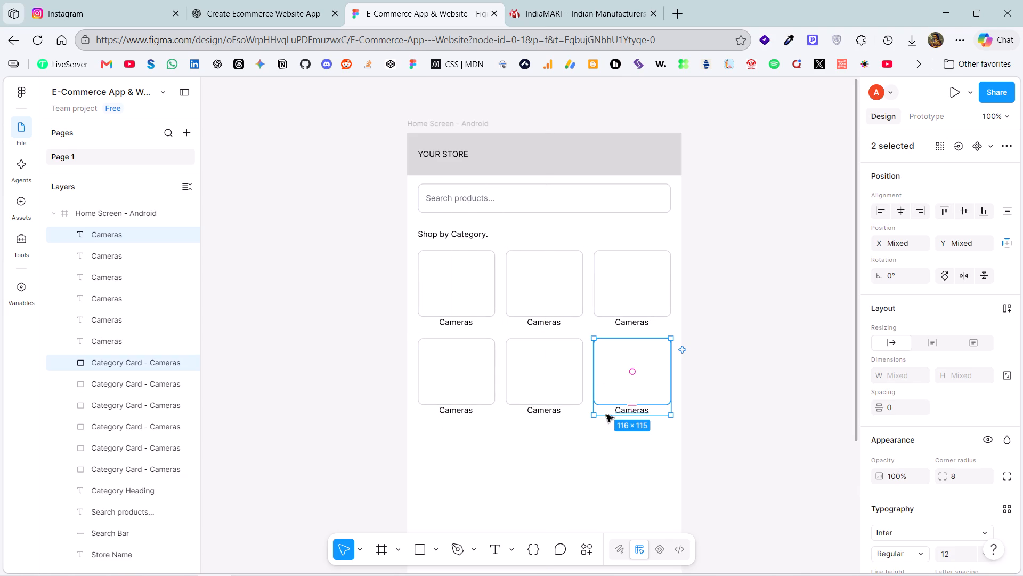
{"action": "left_click", "coordinate": [581, 467]}
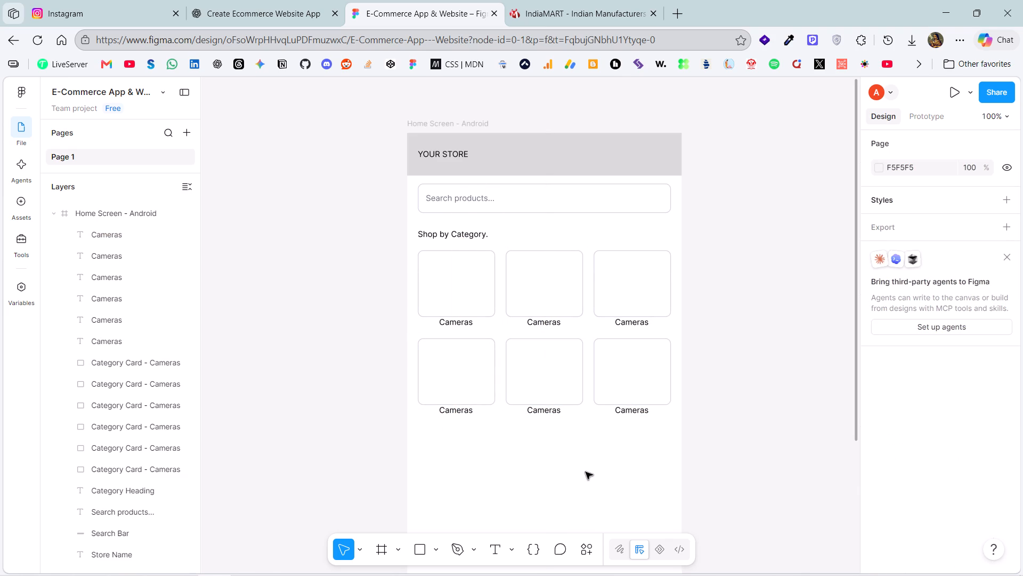
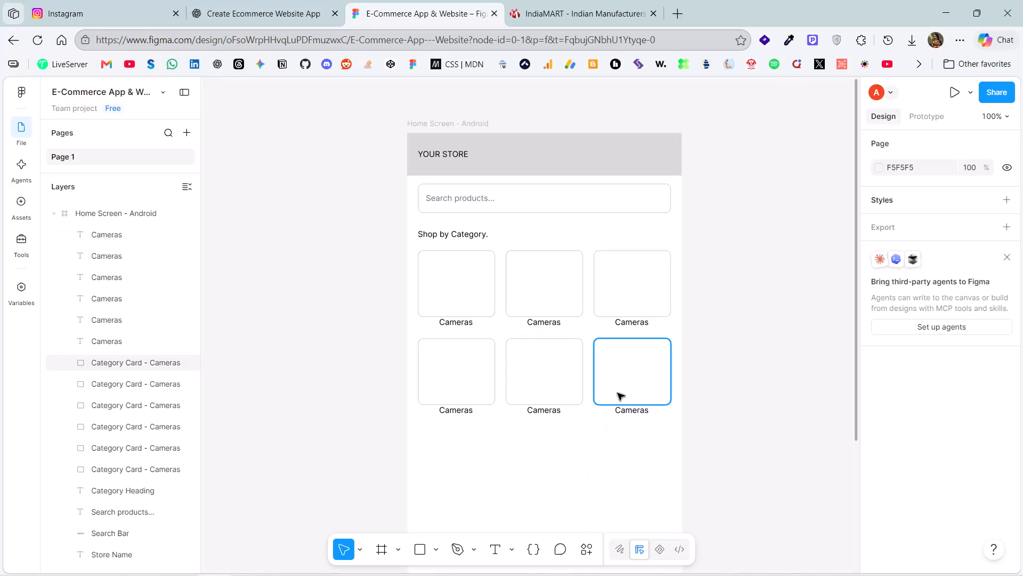
Select the third Cameras card in the second row under Shop by Category.
{"action": "left_click", "coordinate": [618, 393]}
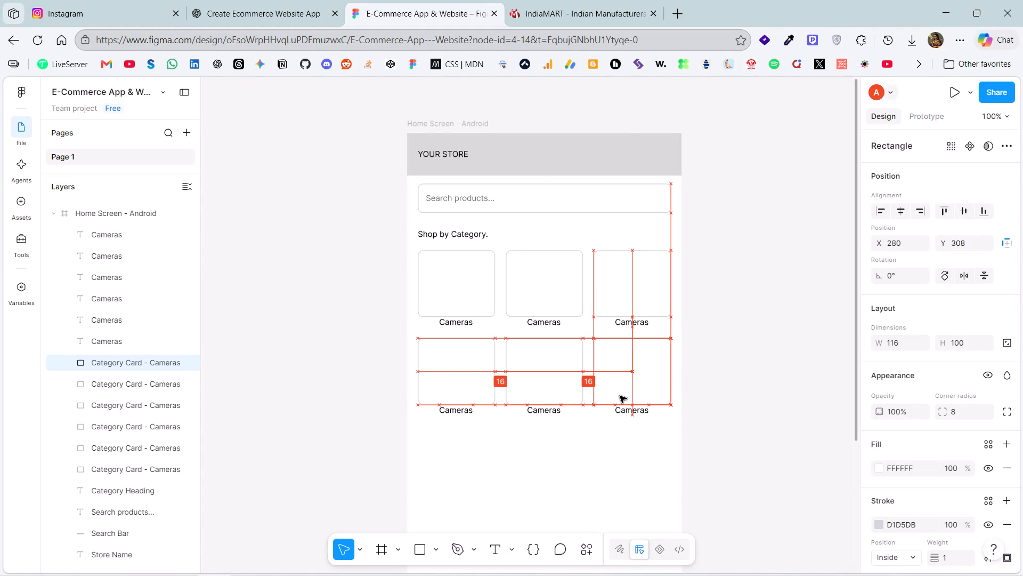
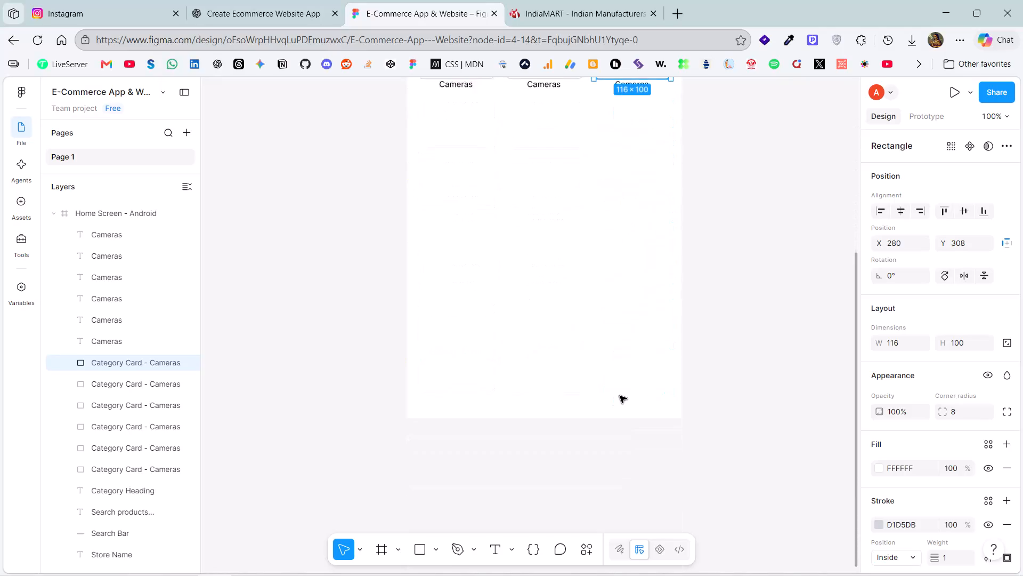
Clear the card selection and review the layout of the Android home screen from its header to the Shop by Category grid.
{"action": "left_click", "coordinate": [581, 453]}
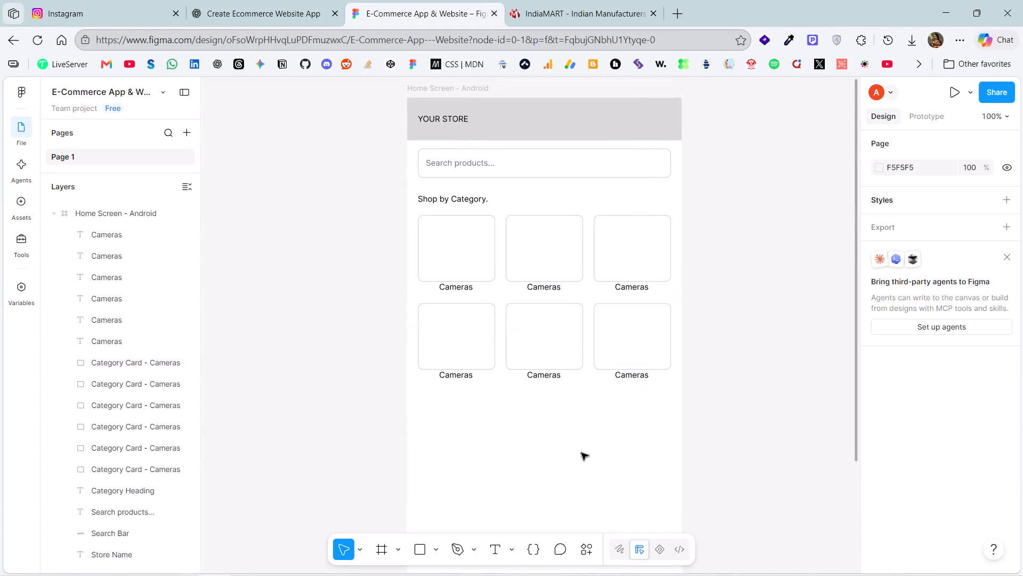
{"action": "scroll", "coordinate": [581, 453], "scroll_direction": "up", "scroll_amount": 1}
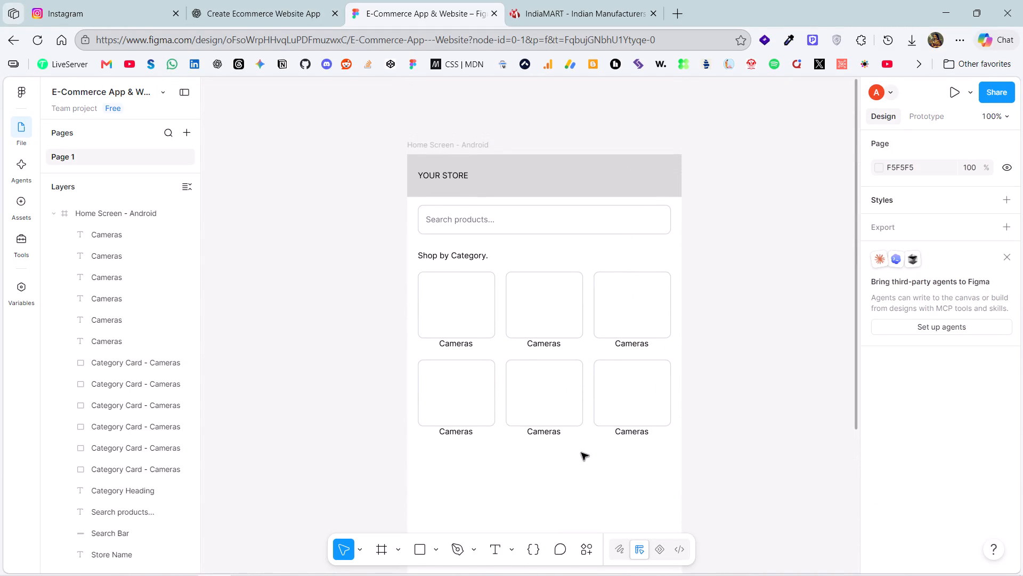
{"action": "scroll", "coordinate": [581, 453], "scroll_direction": "up", "scroll_amount": 4}
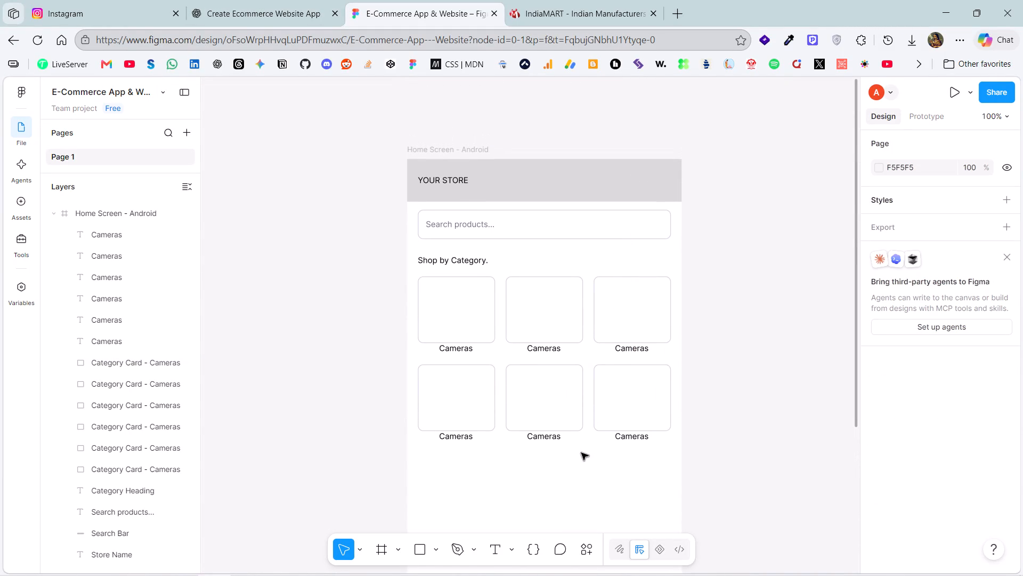
{"action": "scroll", "coordinate": [581, 453], "scroll_direction": "up", "scroll_amount": 2}
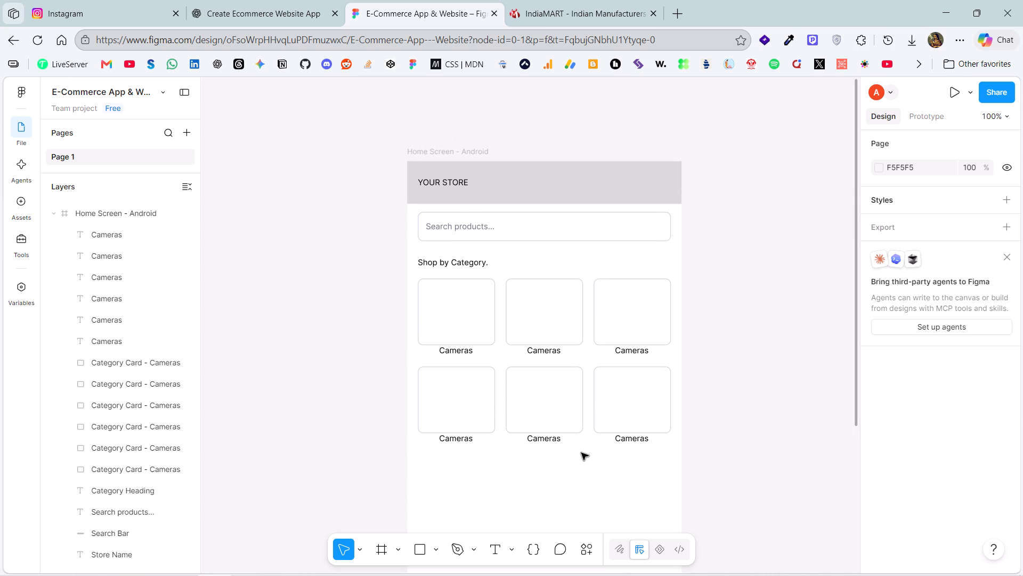
{"action": "scroll", "coordinate": [581, 453], "scroll_direction": "up", "scroll_amount": 3}
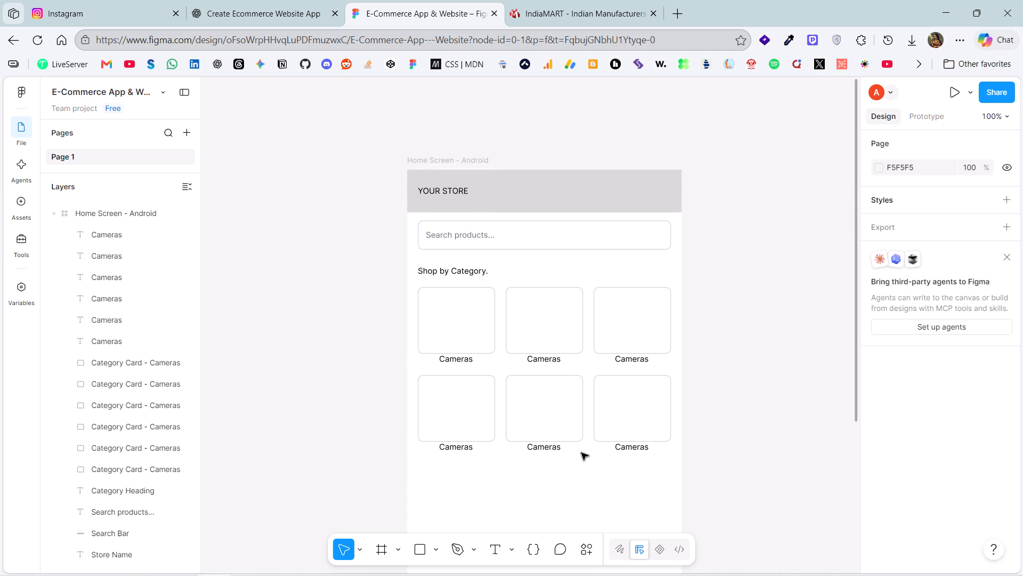
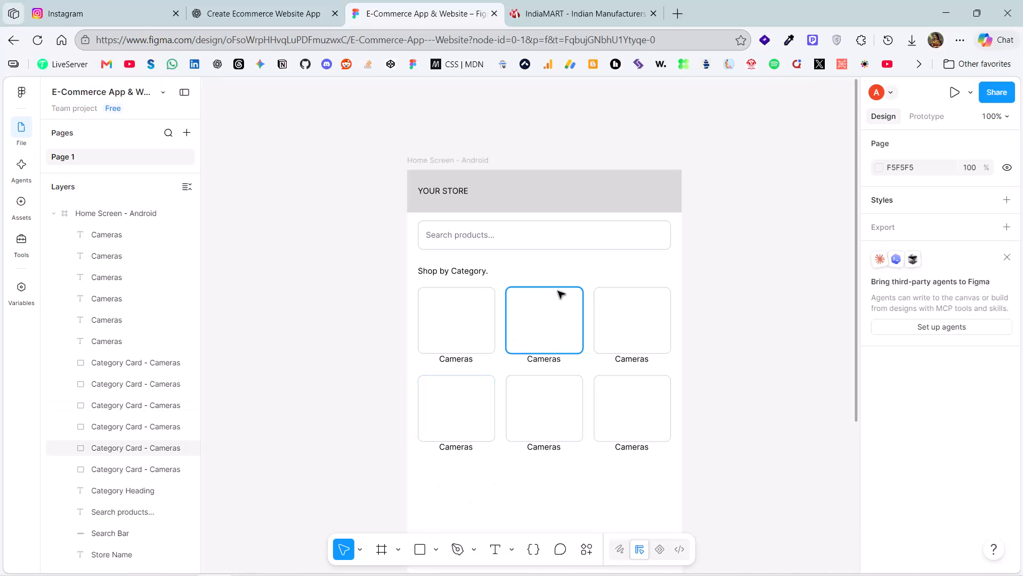
Select the search bar rectangle between the YOUR STORE header and the Shop by Category heading.
{"action": "left_click", "coordinate": [557, 236]}
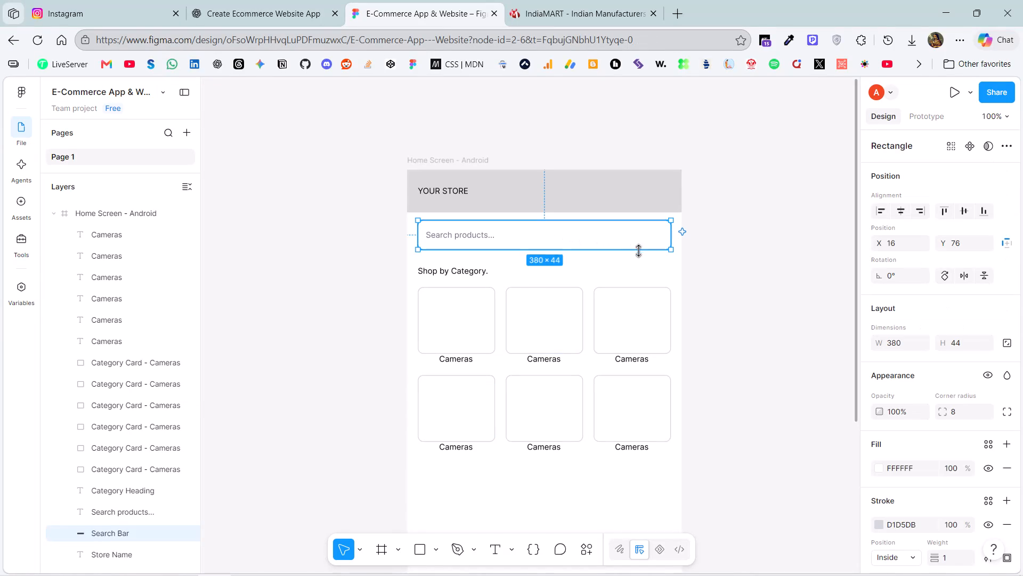
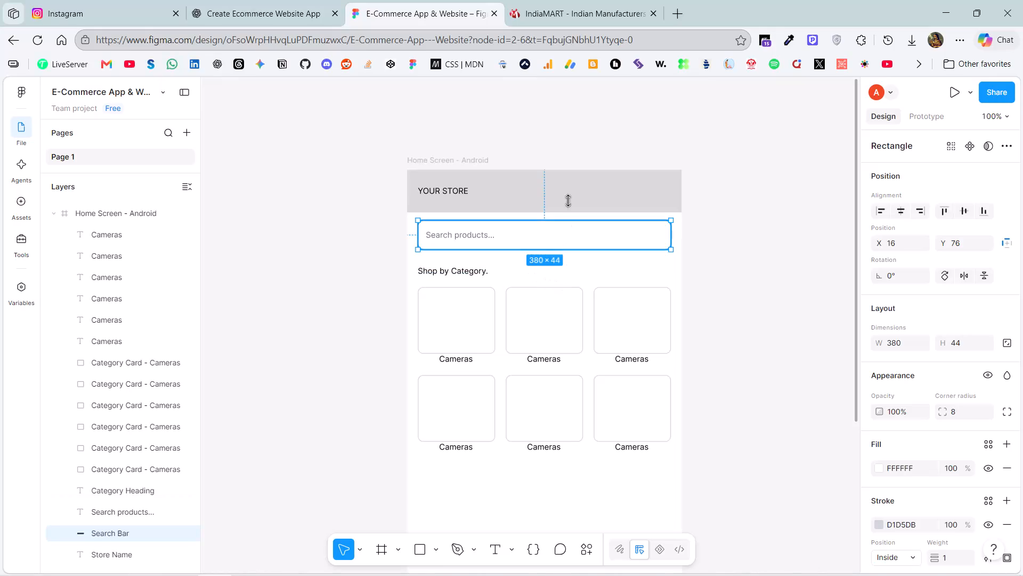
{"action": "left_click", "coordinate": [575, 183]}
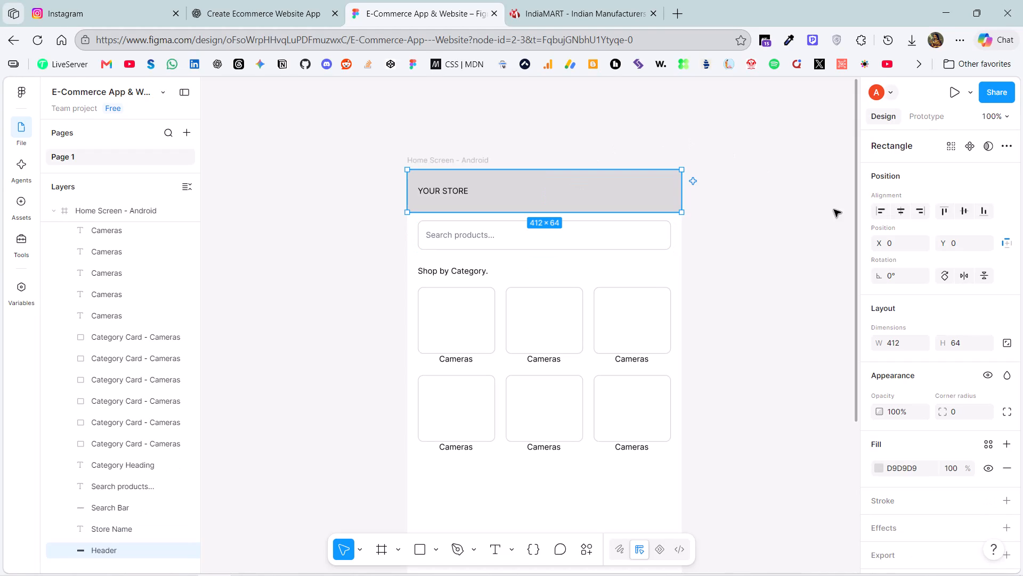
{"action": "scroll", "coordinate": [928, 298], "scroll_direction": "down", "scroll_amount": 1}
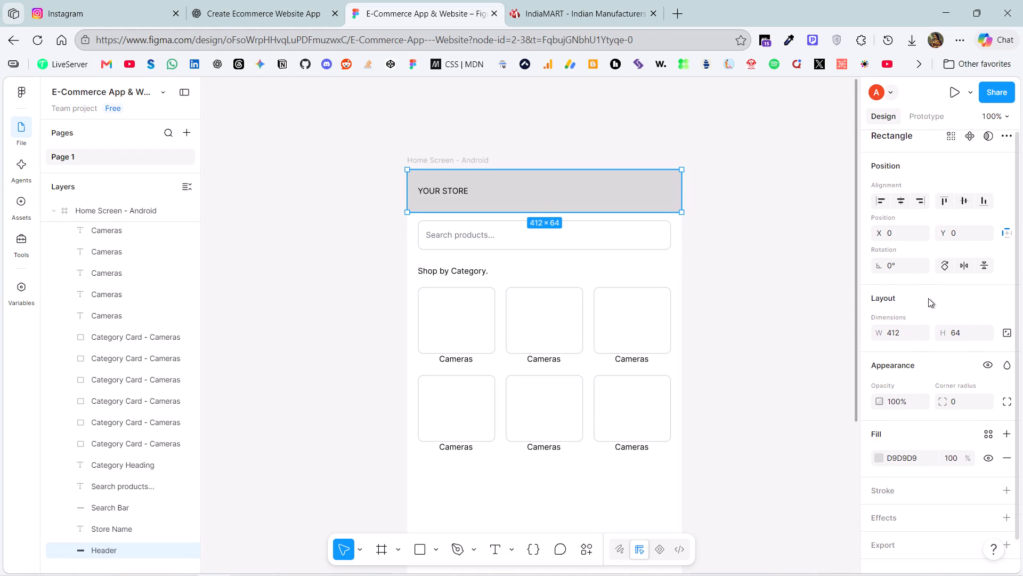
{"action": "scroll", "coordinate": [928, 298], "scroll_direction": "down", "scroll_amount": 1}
Set the Y position of the search bar rectangle below the store header to 80.
{"action": "left_click", "coordinate": [590, 240]}
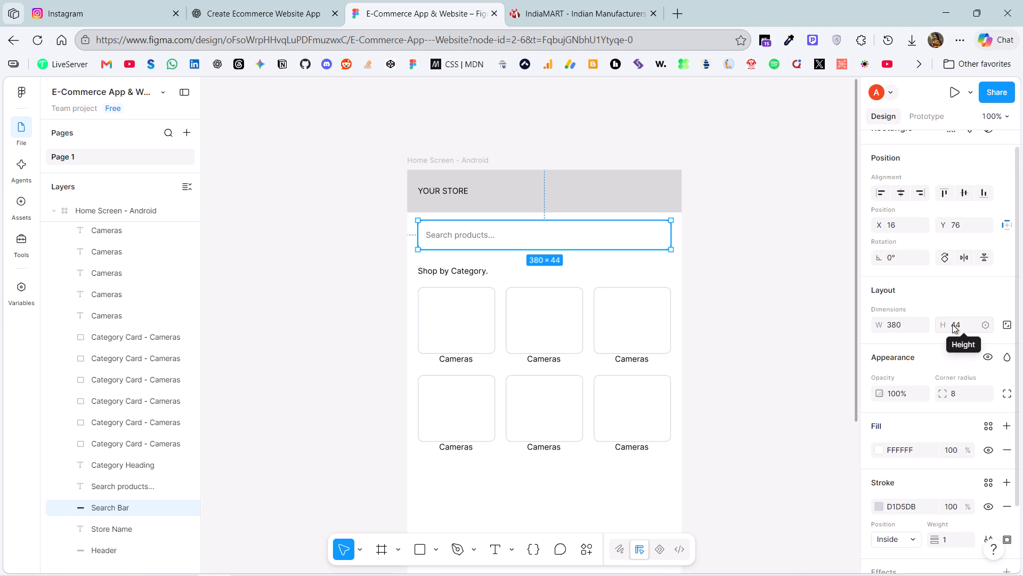
{"action": "left_click", "coordinate": [960, 227]}
{"action": "key", "text": "Up"}
{"action": "key", "text": "Up"}
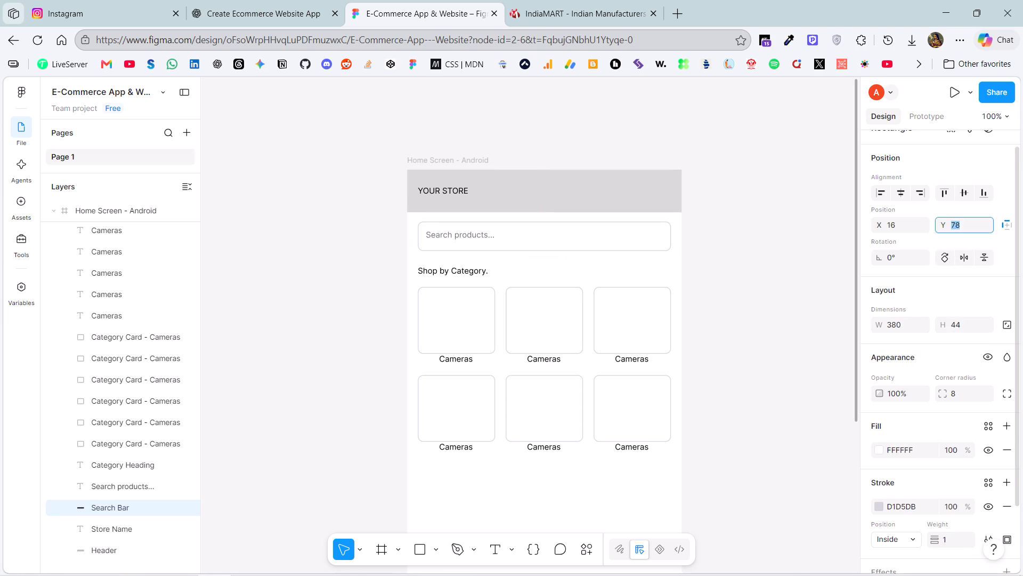
{"action": "key", "text": "Up"}
{"action": "key", "text": "Up"}
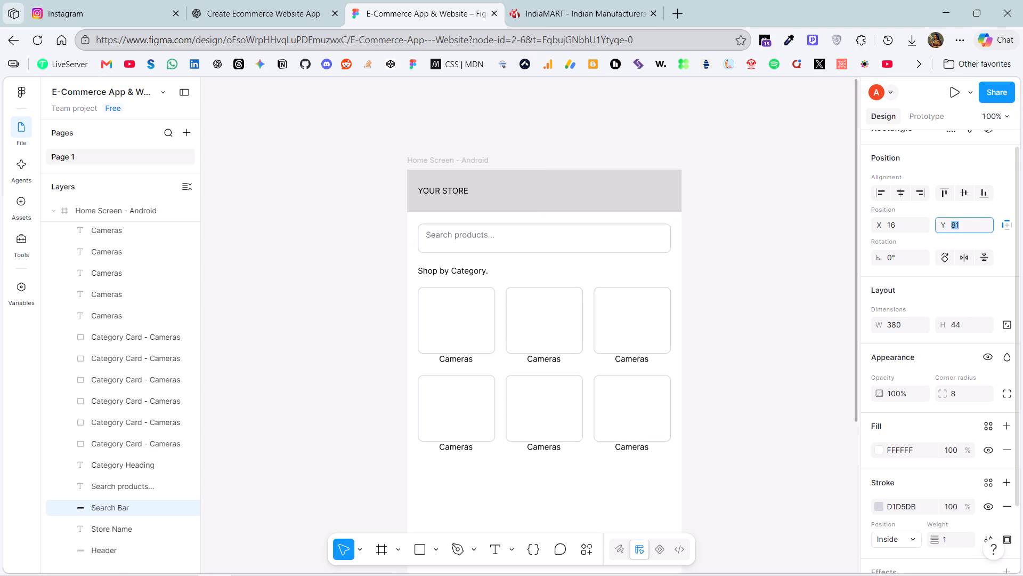
{"action": "key", "text": "Up"}
{"action": "key", "text": "Up"}
{"action": "key", "text": "Up"}
{"action": "key", "text": "Up"}
{"action": "key", "text": "Up"}
{"action": "key", "text": "Up"}
{"action": "key", "text": "Up"}
{"action": "key", "text": "Up"}
{"action": "key", "text": "Up"}
{"action": "key", "text": "Up"}
{"action": "key", "text": "Up"}
{"action": "key", "text": "Up"}
{"action": "key", "text": "Up"}
{"action": "key", "text": "Up"}
{"action": "key", "text": "Up"}
{"action": "key", "text": "Up"}
{"action": "key", "text": "Up"}
{"action": "key", "text": "Up"}
{"action": "key", "text": "Up"}
{"action": "key", "text": "Up"}
{"action": "key", "text": "Down"}
{"action": "key", "text": "Down"}
{"action": "key", "text": "Down"}
{"action": "key", "text": "Down"}
{"action": "key", "text": "Down"}
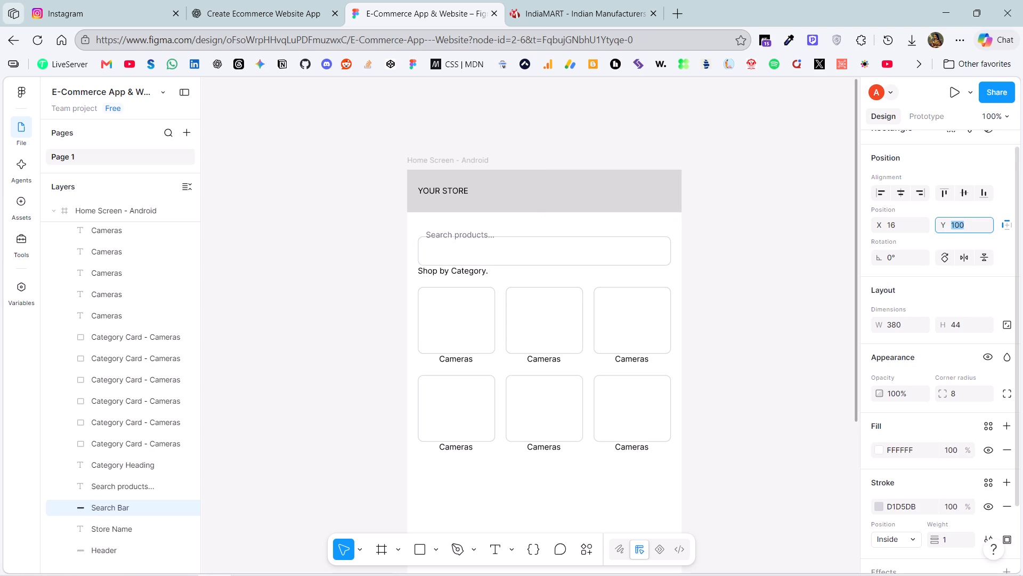
{"action": "key", "text": "Down"}
{"action": "key", "text": "Down"}
{"action": "key", "text": "Down"}
{"action": "key", "text": "Down"}
{"action": "key", "text": "Down"}
{"action": "key", "text": "Down"}
{"action": "key", "text": "Down"}
{"action": "key", "text": "Down"}
{"action": "key", "text": "Down"}
{"action": "key", "text": "Down"}
{"action": "key", "text": "Down"}
{"action": "key", "text": "Down"}
{"action": "key", "text": "Down"}
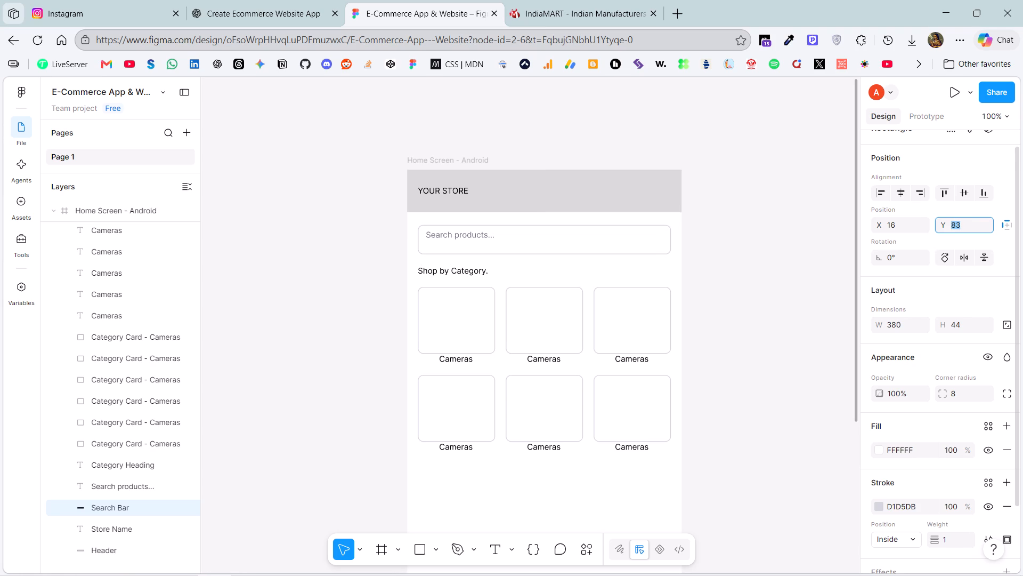
{"action": "key", "text": "Down"}
{"action": "key", "text": "Down"}
{"action": "key", "text": "Down"}
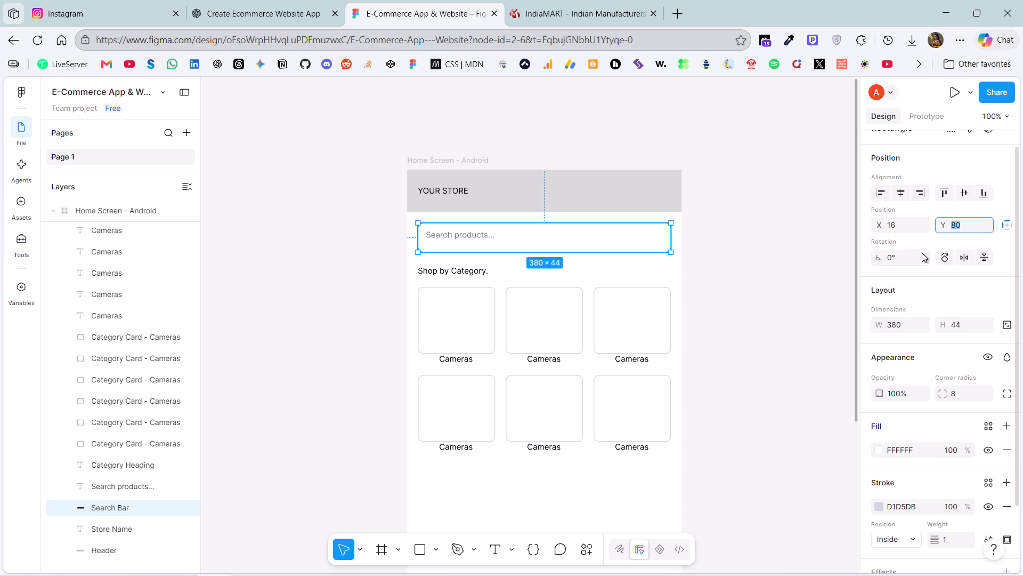
{"action": "left_click", "coordinate": [906, 228]}
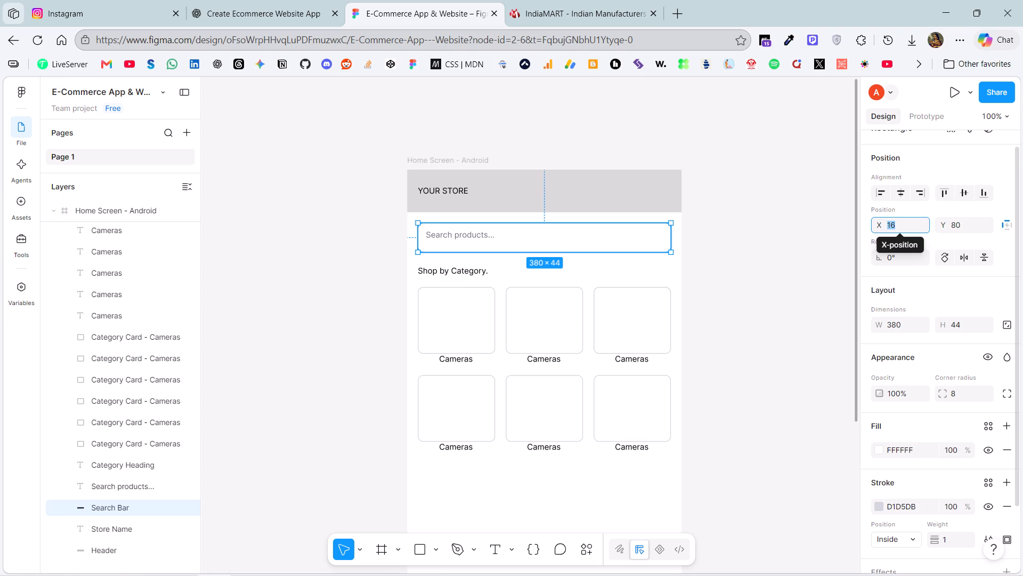
{"action": "left_click", "coordinate": [555, 242]}
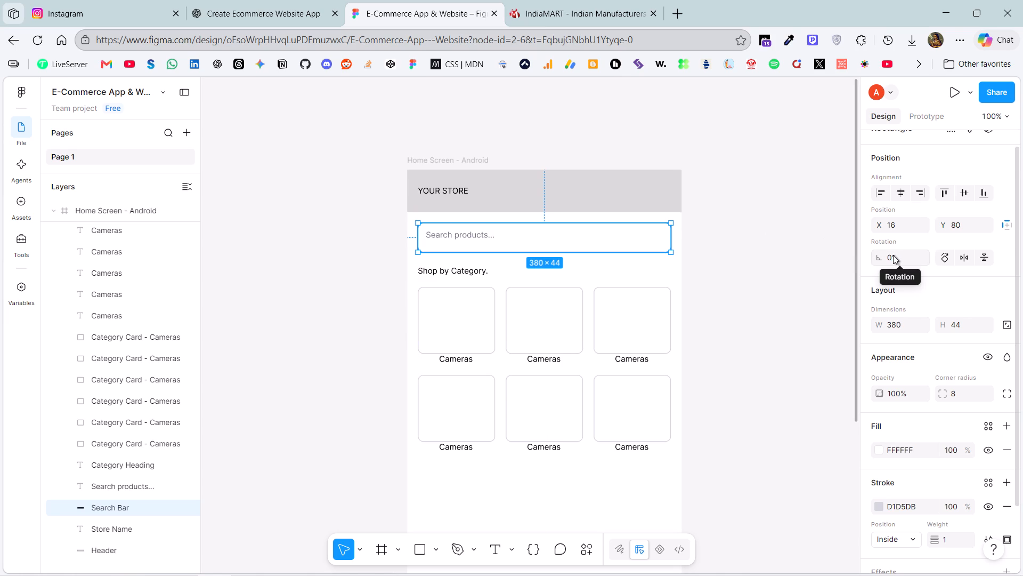
{"action": "left_click", "coordinate": [820, 245]}
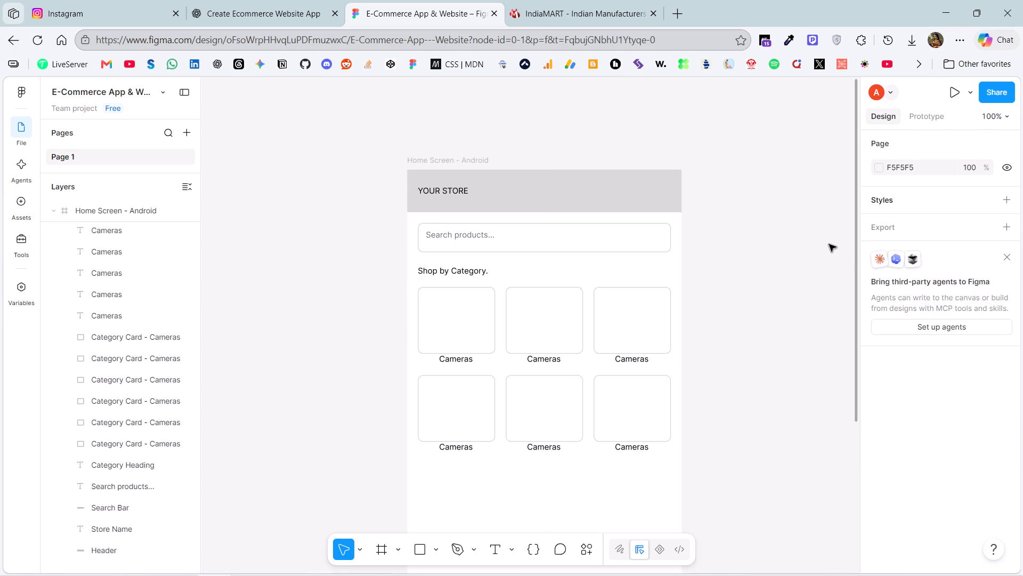
{"action": "left_click", "coordinate": [649, 240]}
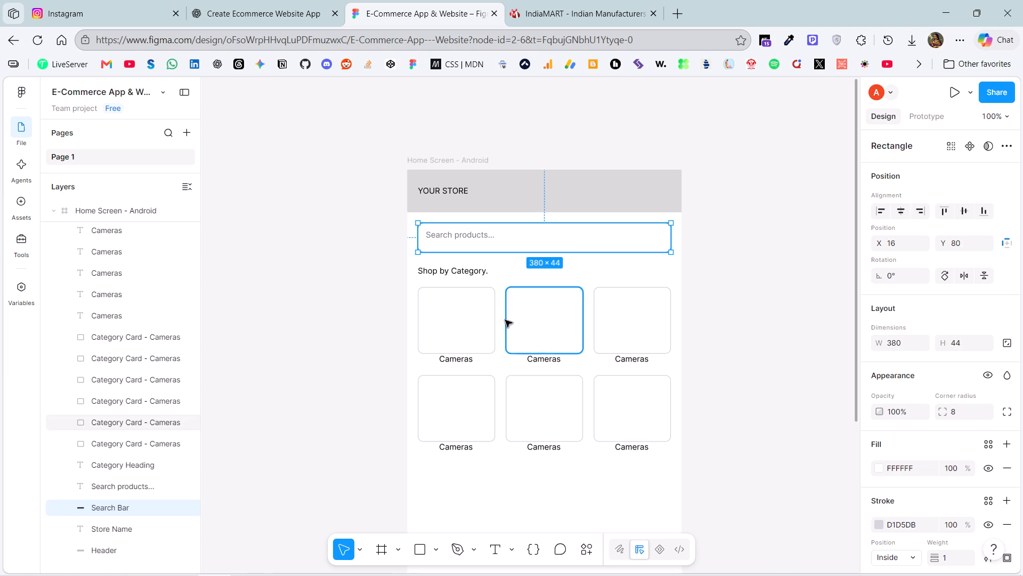
Examine the position, layout, typography and fill properties of the Shop by Category heading.
{"action": "left_click", "coordinate": [467, 273]}
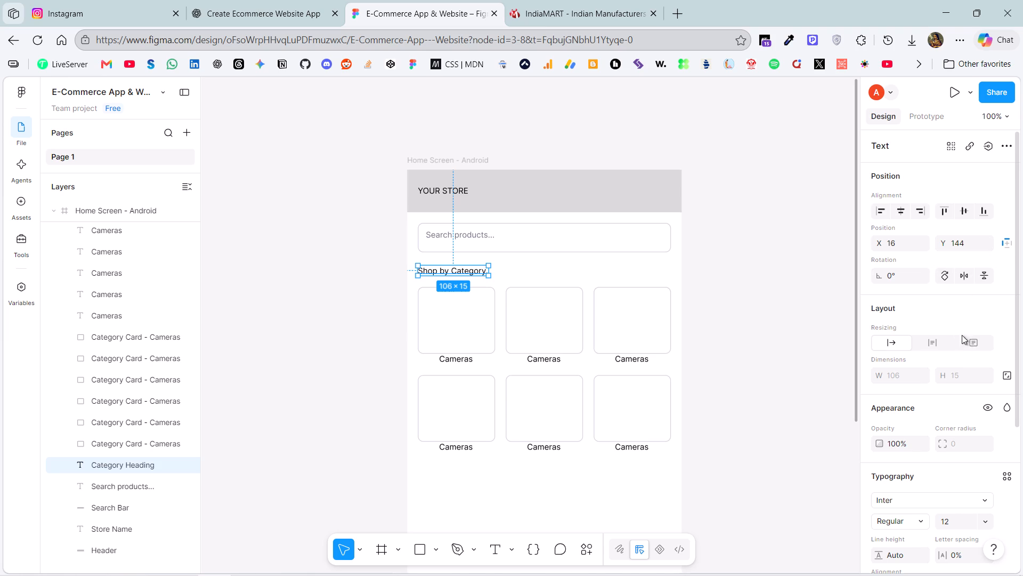
{"action": "scroll", "coordinate": [955, 302], "scroll_direction": "down", "scroll_amount": 1}
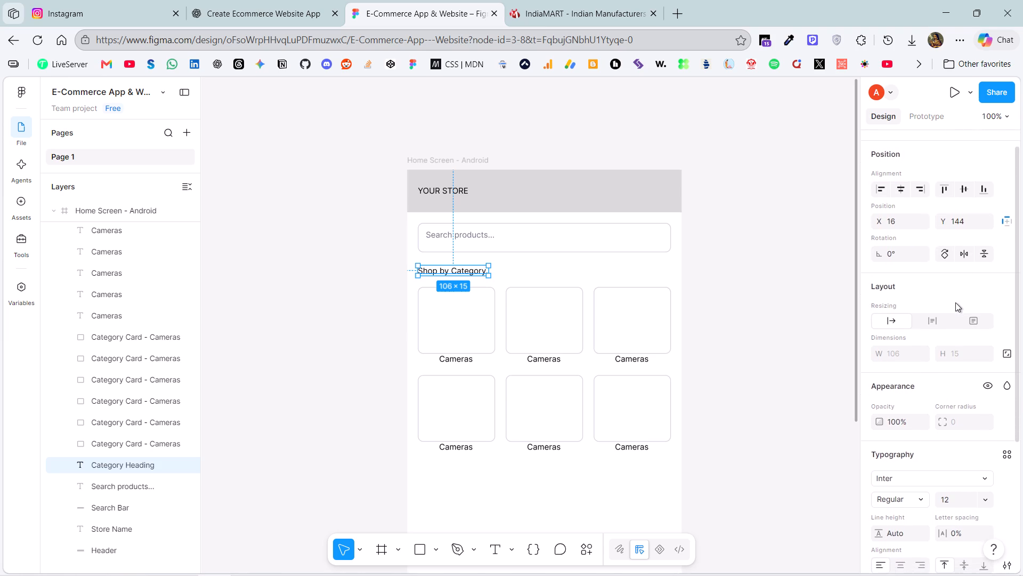
{"action": "scroll", "coordinate": [955, 302], "scroll_direction": "down", "scroll_amount": 3}
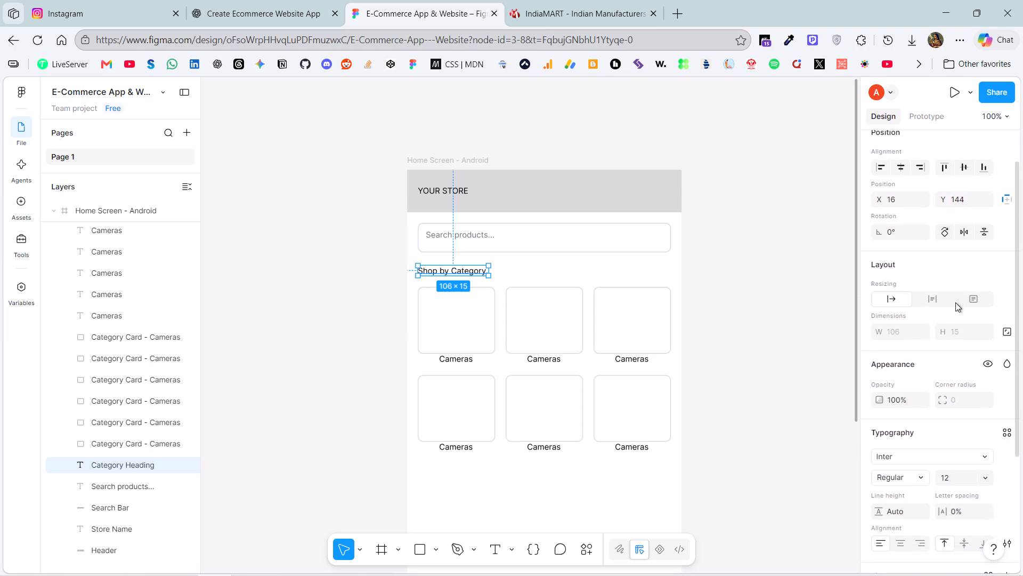
{"action": "scroll", "coordinate": [955, 302], "scroll_direction": "down", "scroll_amount": 1}
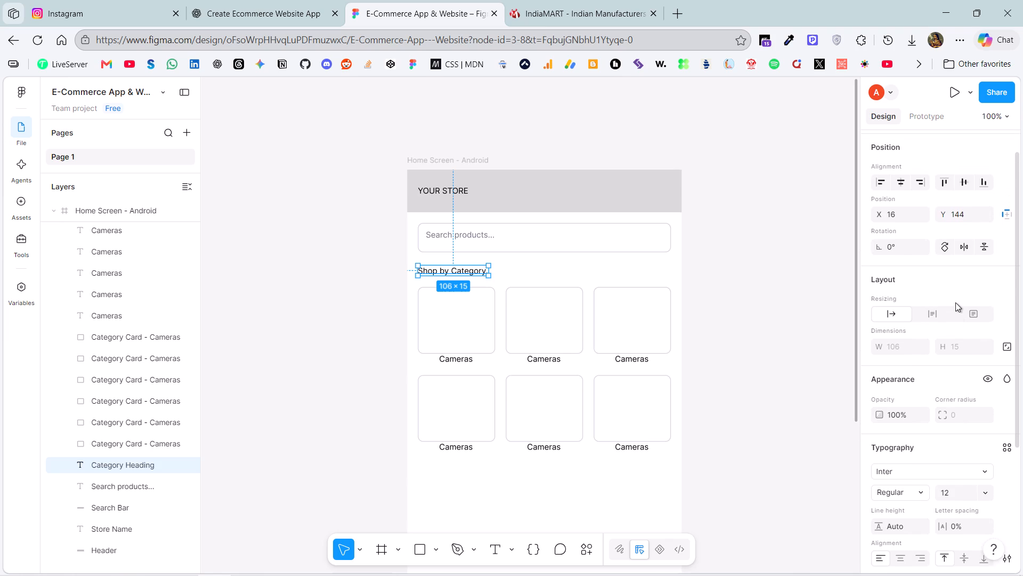
{"action": "scroll", "coordinate": [955, 302], "scroll_direction": "down", "scroll_amount": 3}
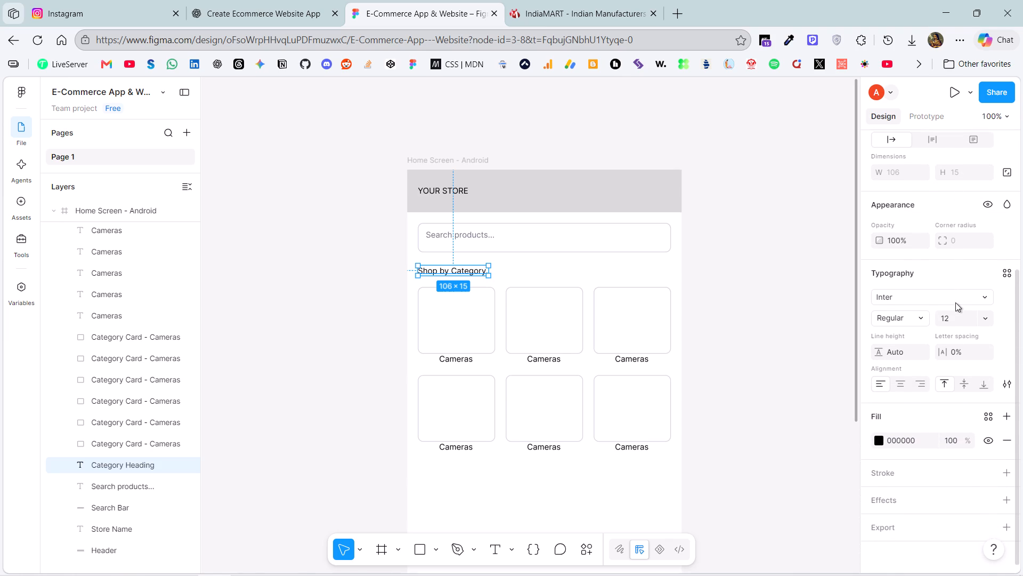
{"action": "scroll", "coordinate": [955, 302], "scroll_direction": "down", "scroll_amount": 2}
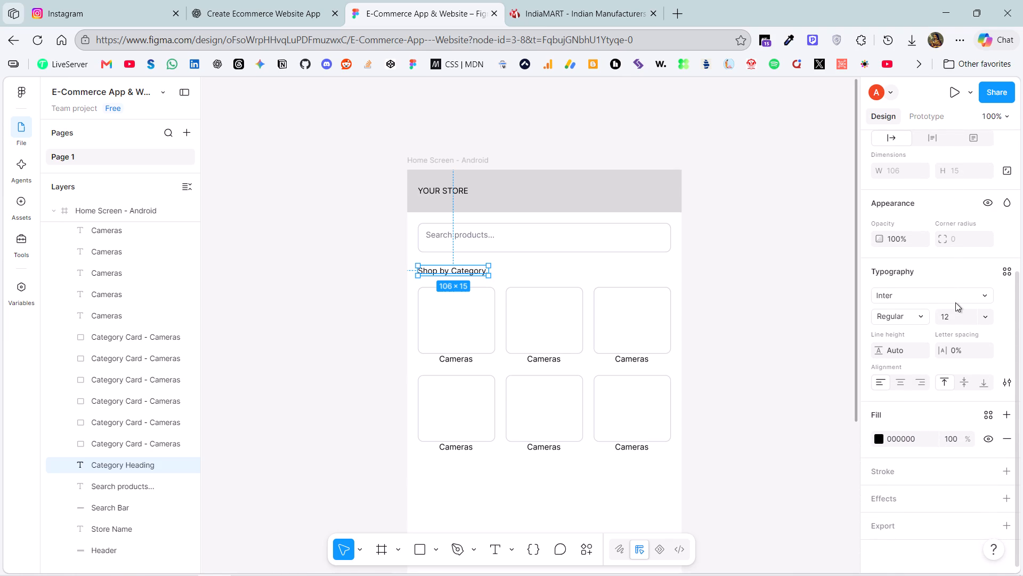
{"action": "scroll", "coordinate": [955, 302], "scroll_direction": "up", "scroll_amount": 3}
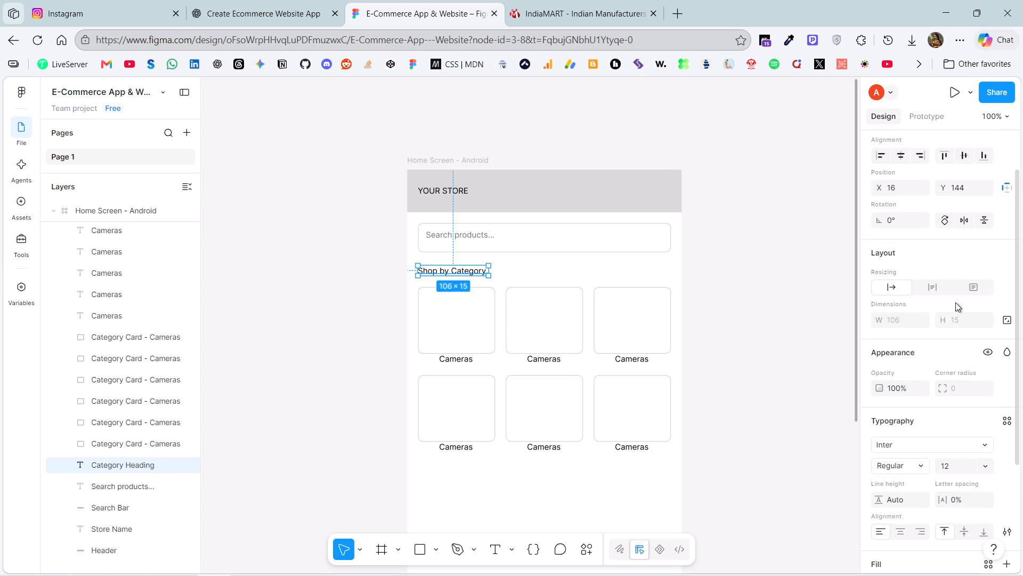
{"action": "scroll", "coordinate": [955, 302], "scroll_direction": "up", "scroll_amount": 2}
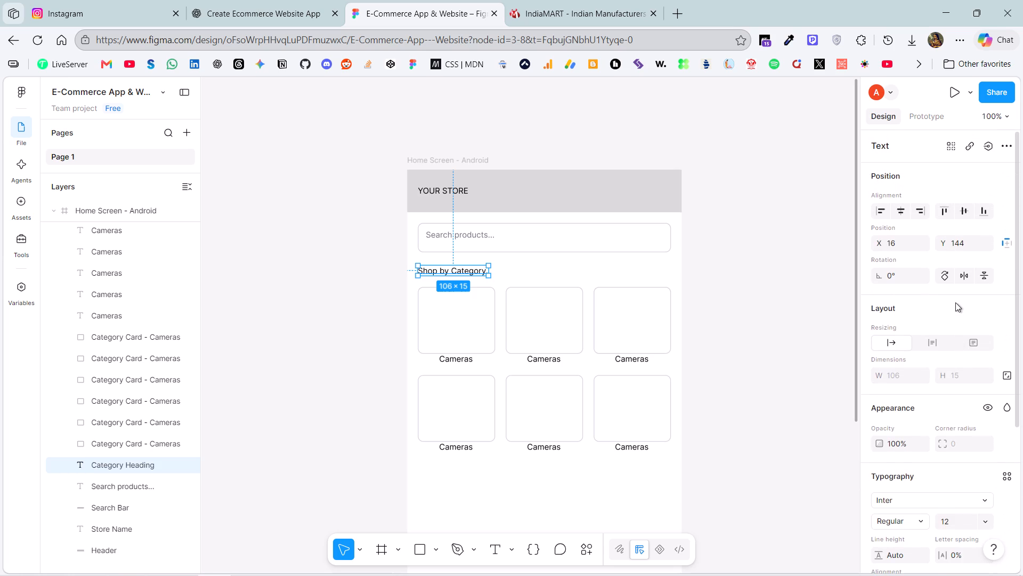
{"action": "scroll", "coordinate": [955, 302], "scroll_direction": "up", "scroll_amount": 2}
Switch the Shop by Category heading's text box to fixed size and set its height to 22.
{"action": "left_click", "coordinate": [950, 377]}
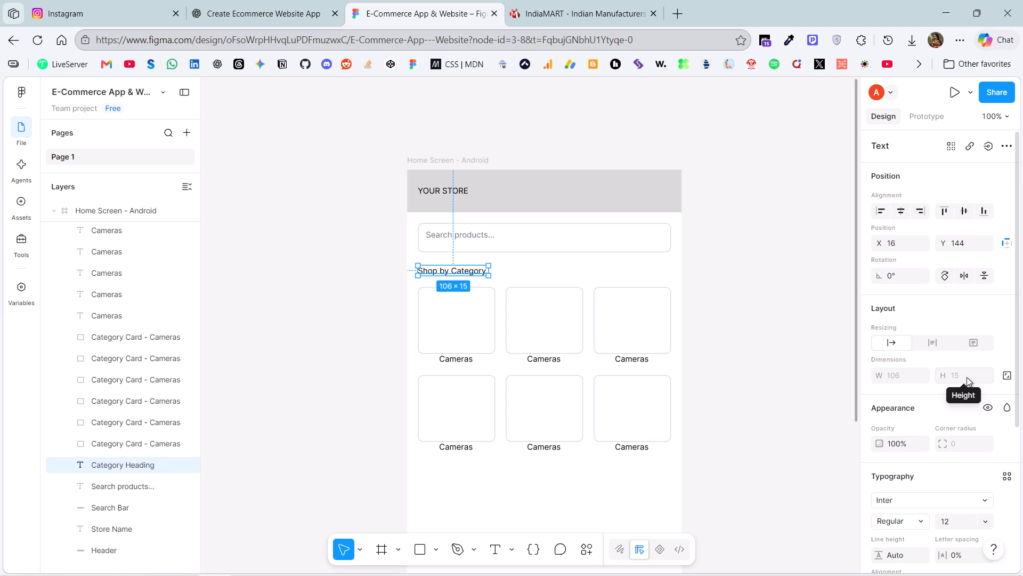
{"action": "double_click", "coordinate": [967, 377]}
{"action": "left_click", "coordinate": [932, 343]}
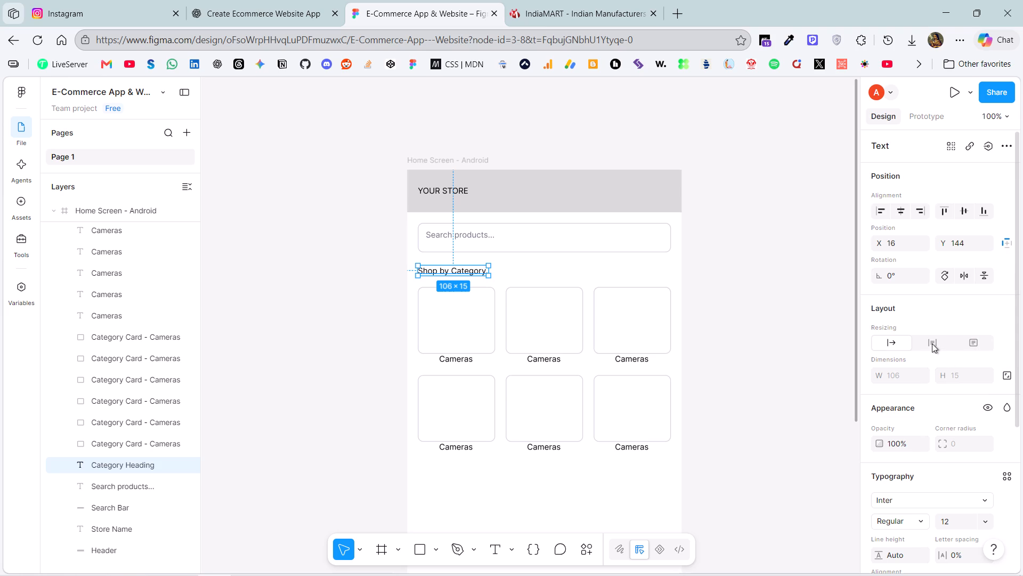
{"action": "left_click", "coordinate": [932, 343]}
{"action": "left_click", "coordinate": [967, 343]}
{"action": "left_click", "coordinate": [953, 376]}
{"action": "key", "text": "Up"}
{"action": "key", "text": "Up"}
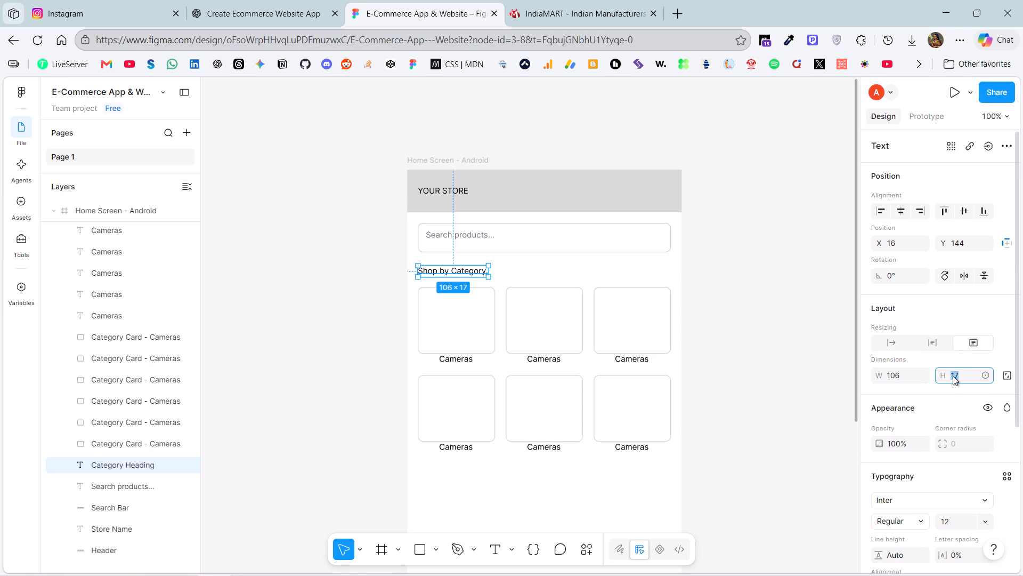
{"action": "key", "text": "Up"}
{"action": "key", "text": "Up"}
{"action": "key", "text": "Up"}
{"action": "key", "text": "Up"}
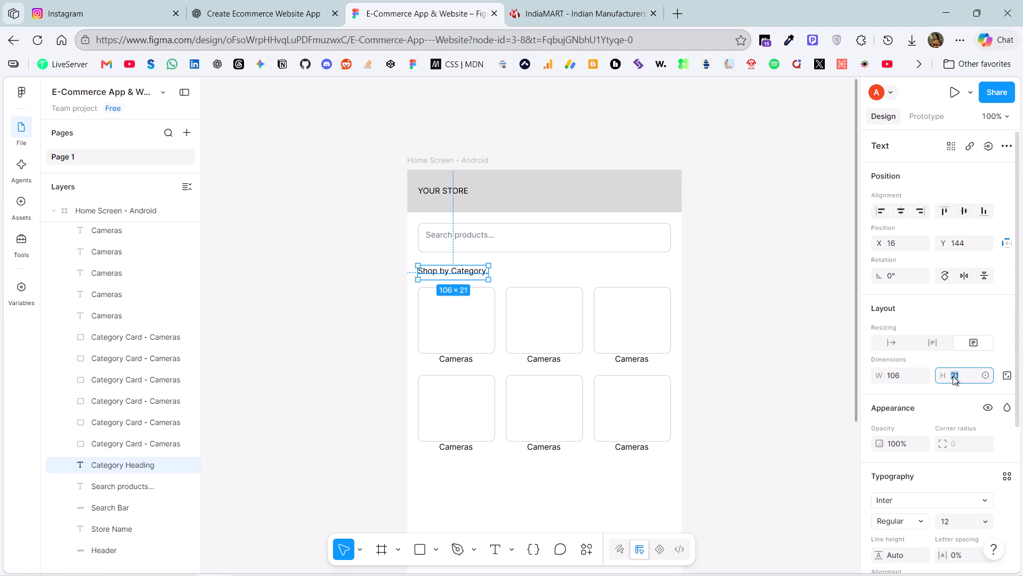
{"action": "key", "text": "Up"}
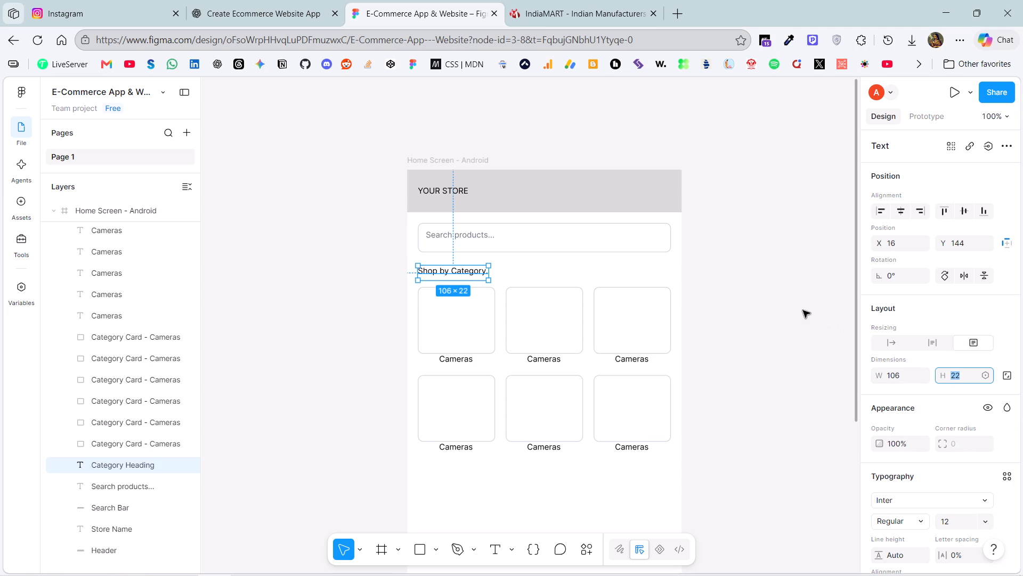
{"action": "left_click", "coordinate": [803, 310]}
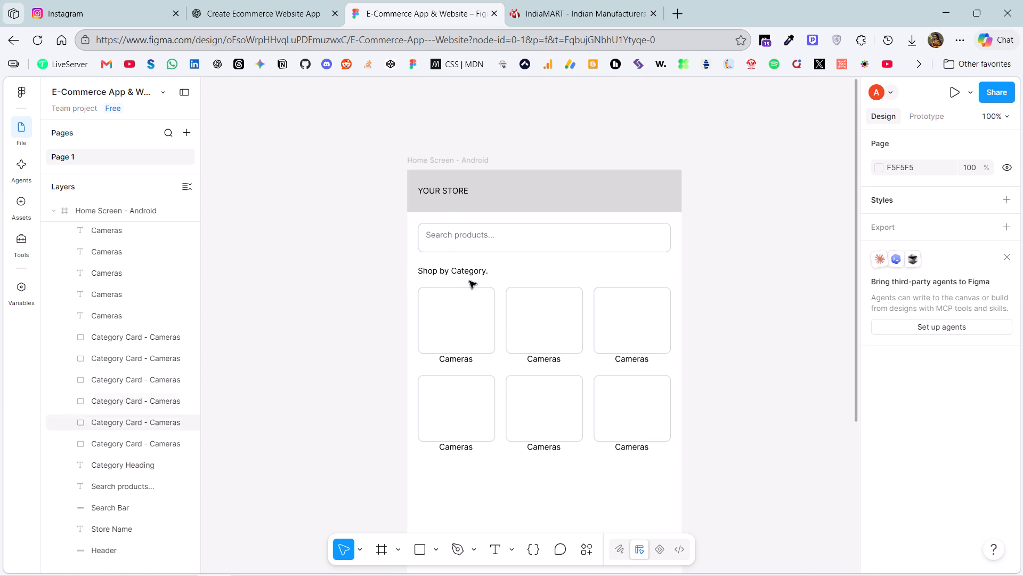
Set the width of the first category card in the top row to 120.
{"action": "left_click", "coordinate": [446, 333]}
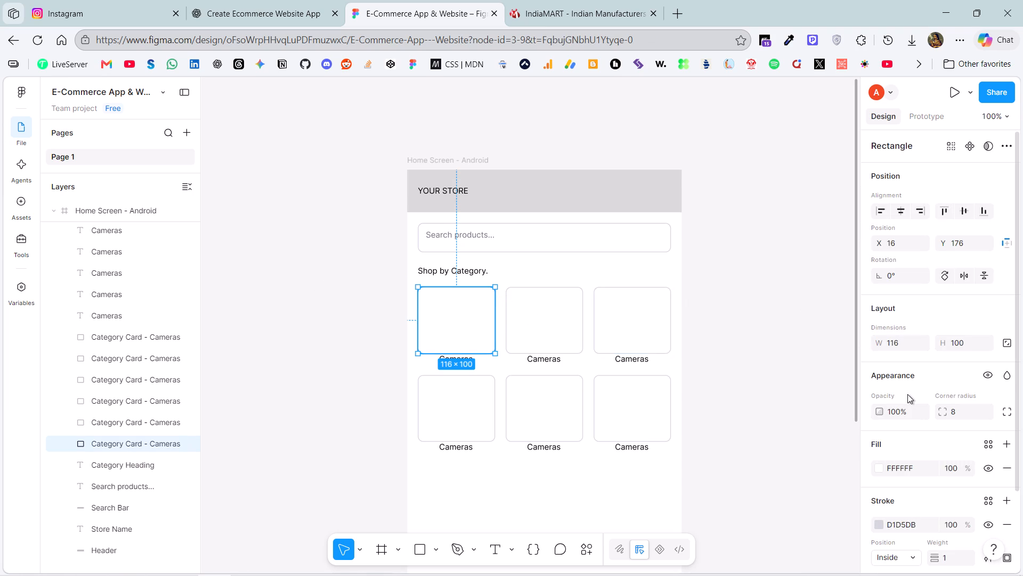
{"action": "left_click", "coordinate": [896, 347]}
{"action": "key", "text": "Up"}
{"action": "key", "text": "Up"}
{"action": "key", "text": "Up"}
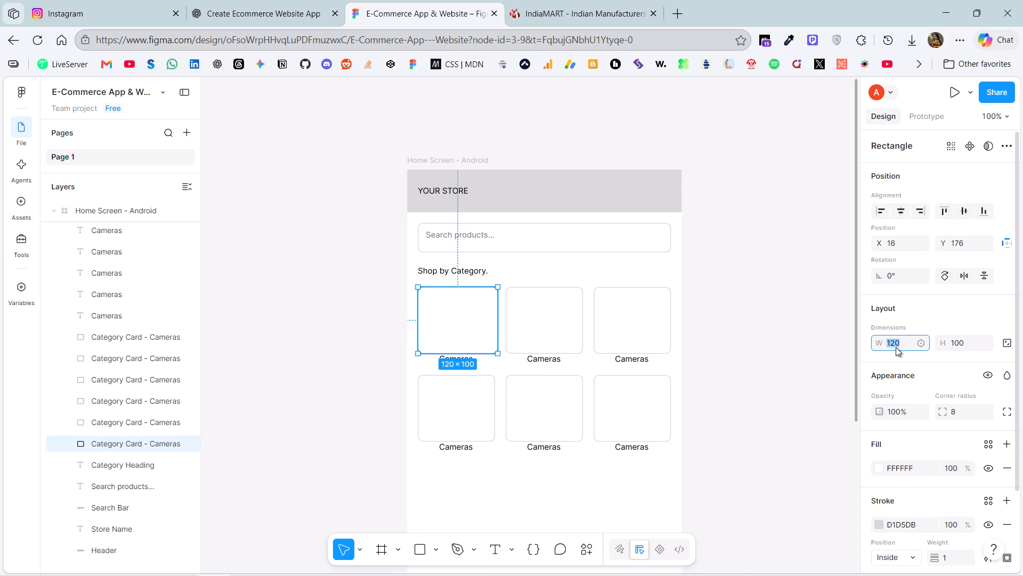
{"action": "left_click", "coordinate": [962, 344]}
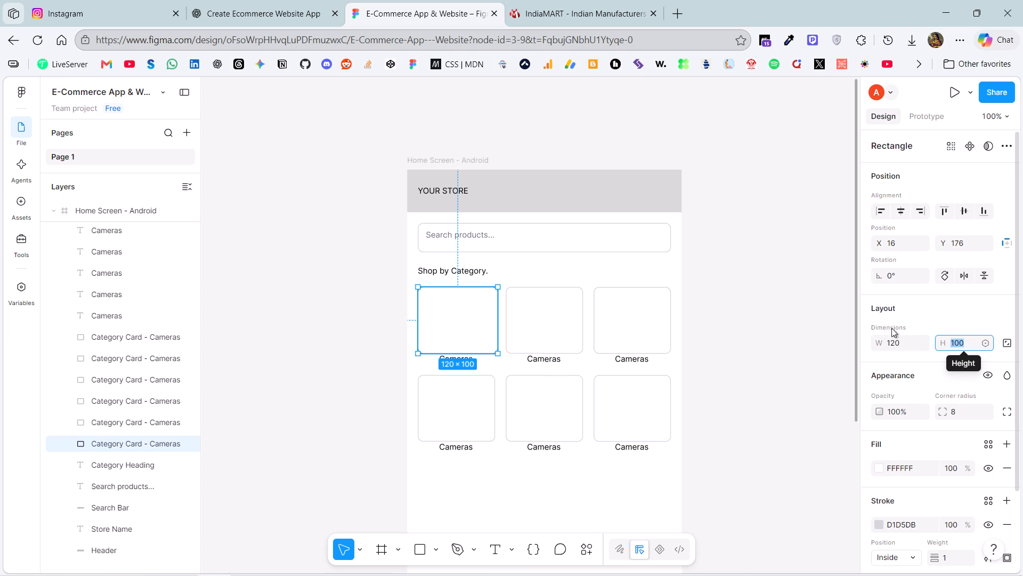
{"action": "left_click", "coordinate": [459, 324]}
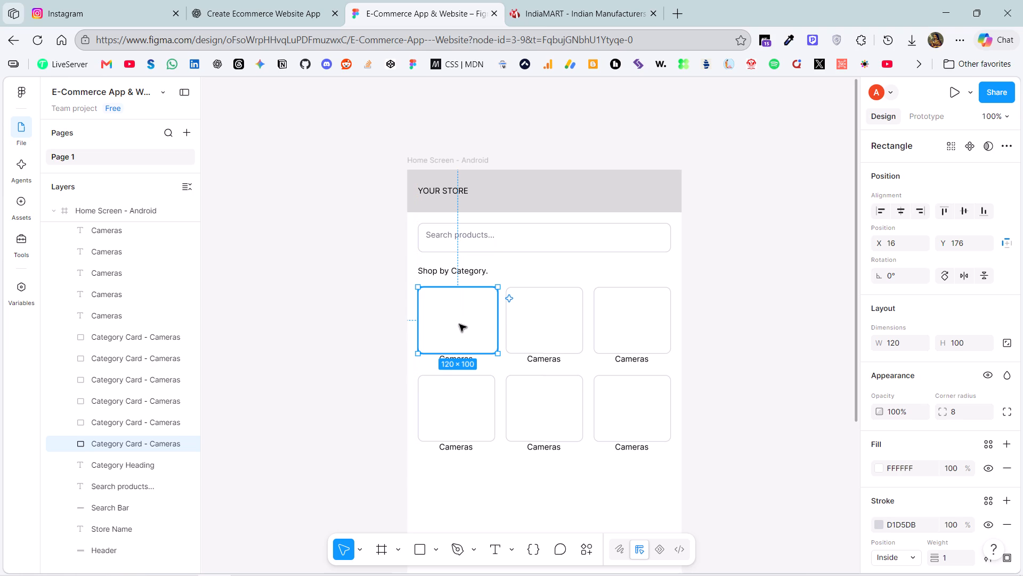
Move the middle category card of the top row closer to the first card, to X position 142.
{"action": "left_click", "coordinate": [523, 324]}
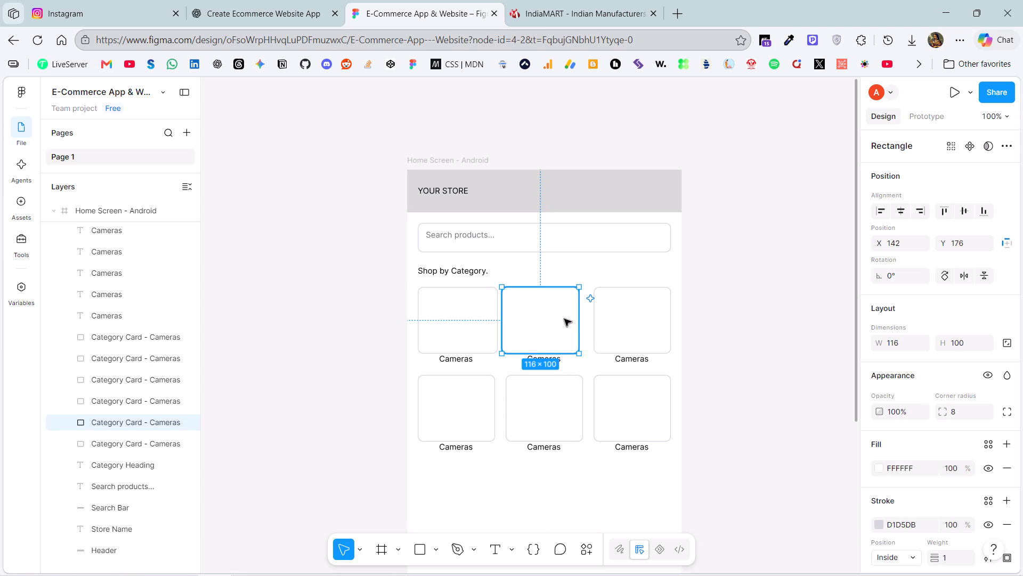
{"action": "left_click", "coordinate": [490, 322]}
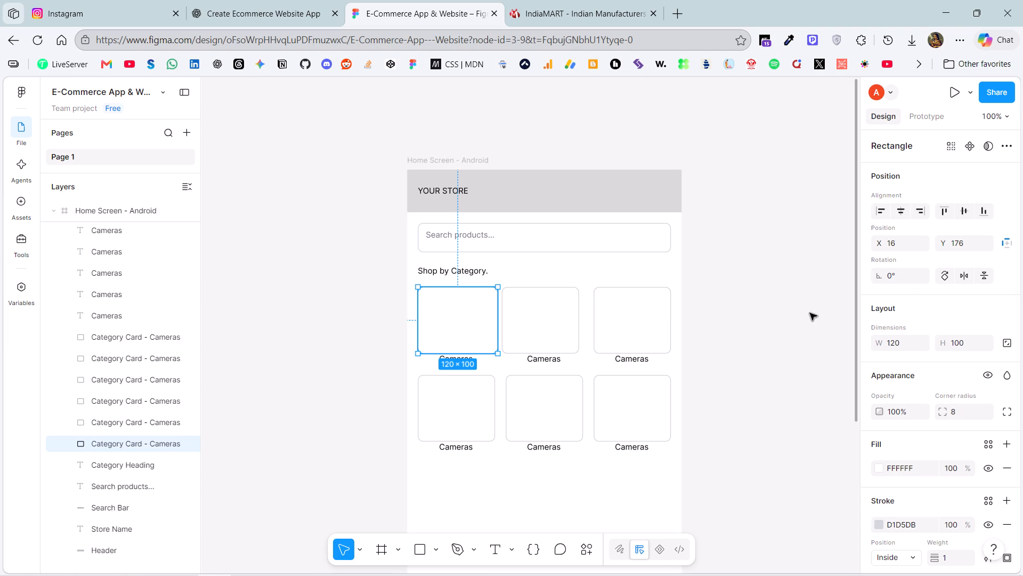
Set the width of the middle category card in the top row to 120.
{"action": "left_click", "coordinate": [567, 320]}
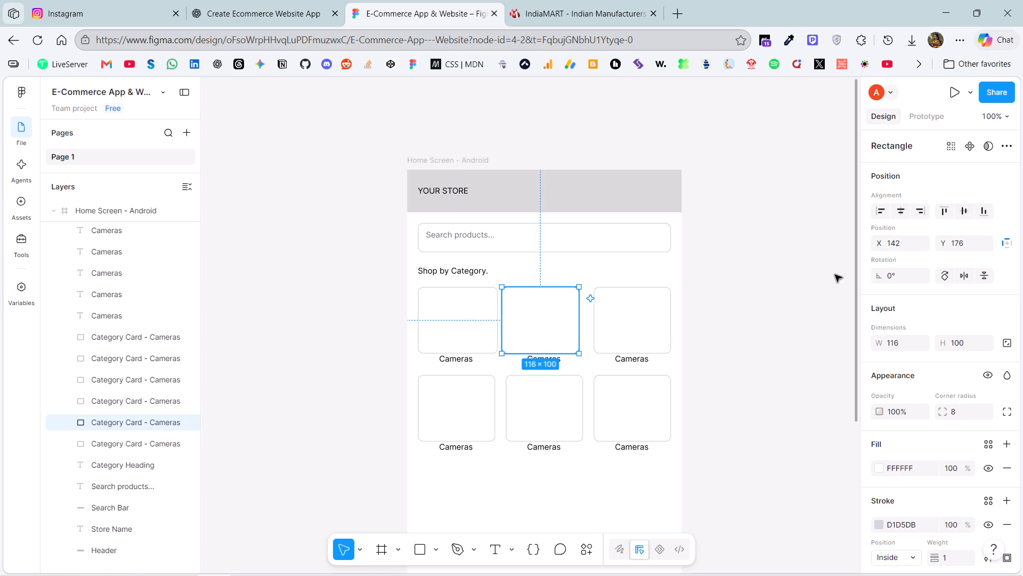
{"action": "left_click", "coordinate": [486, 331]}
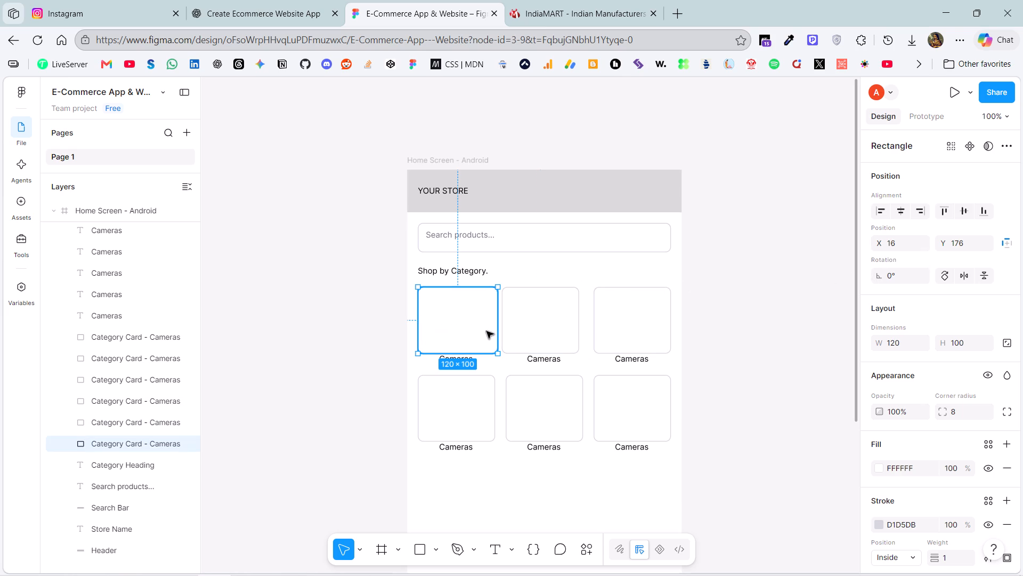
{"action": "left_click", "coordinate": [536, 335]}
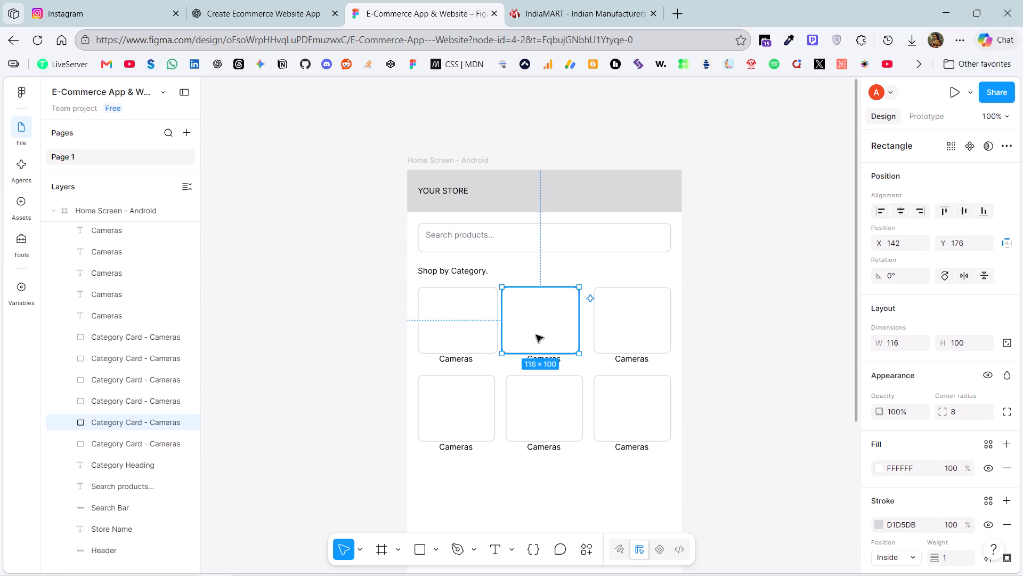
{"action": "left_click", "coordinate": [454, 333]}
{"action": "left_click", "coordinate": [516, 331]}
{"action": "left_click", "coordinate": [898, 243]}
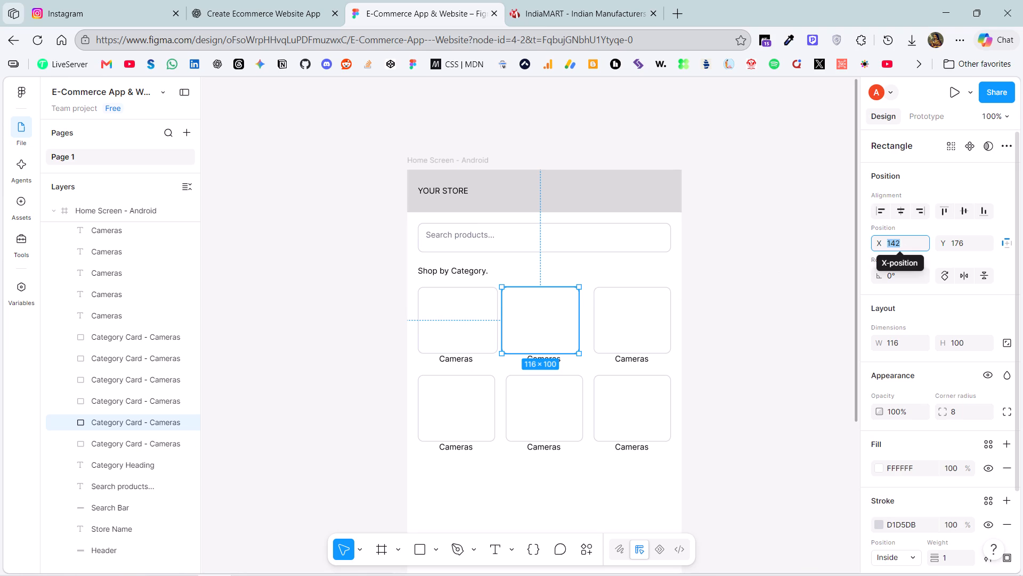
{"action": "left_click", "coordinate": [905, 348]}
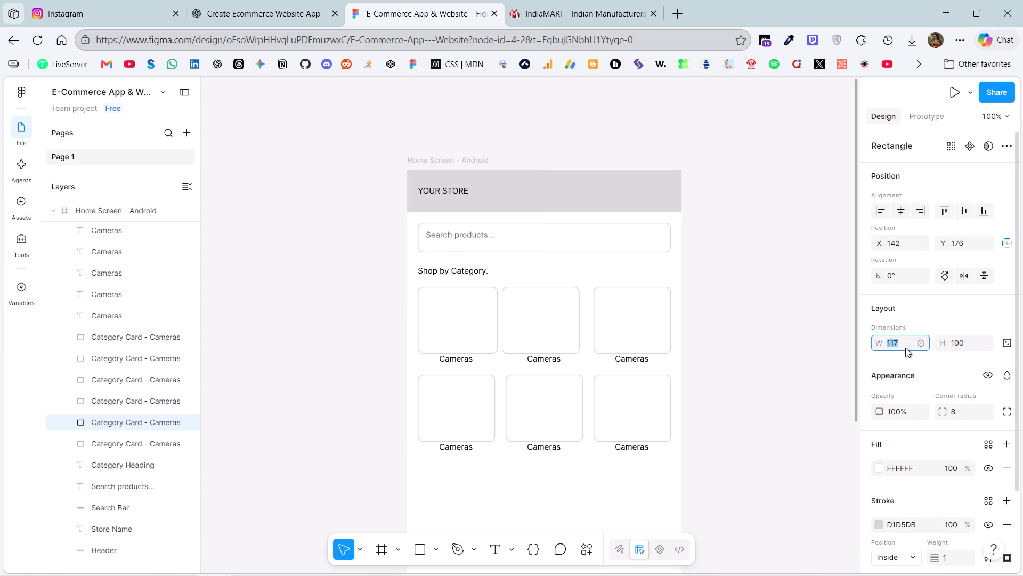
{"action": "key", "text": "Up"}
{"action": "key", "text": "Up"}
{"action": "key", "text": "Up"}
Shift the middle category card of the top row to X position 146.
{"action": "left_click", "coordinate": [907, 237]}
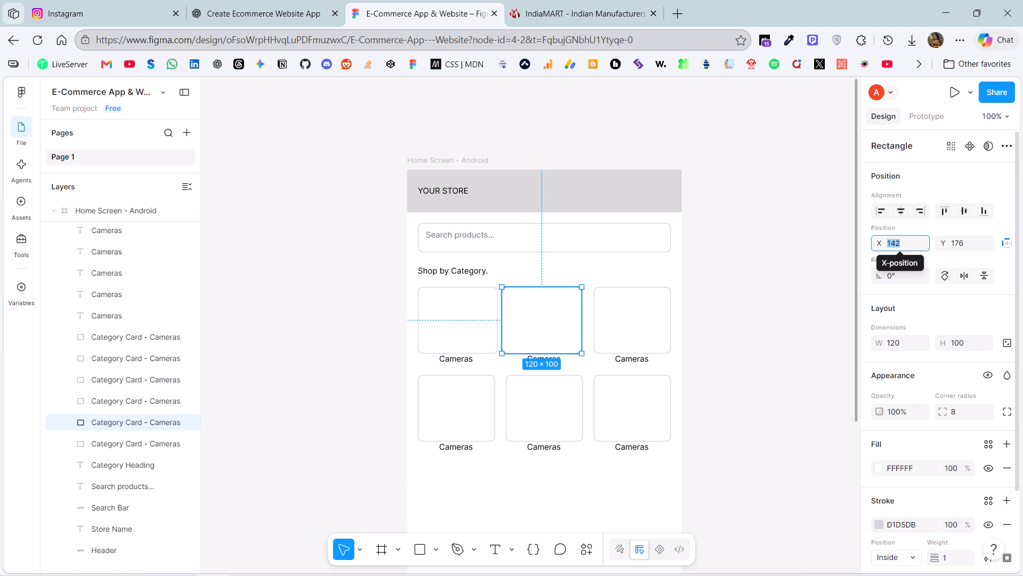
{"action": "key", "text": "Up"}
{"action": "key", "text": "Up"}
{"action": "key", "text": "Up"}
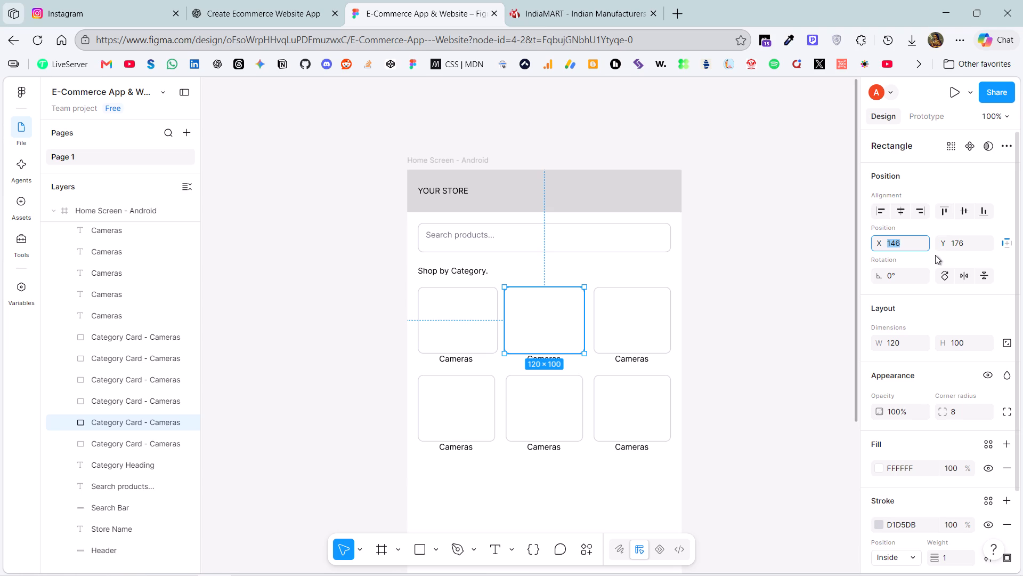
Set the width of the third category card in the top row to 120.
{"action": "left_click", "coordinate": [661, 325]}
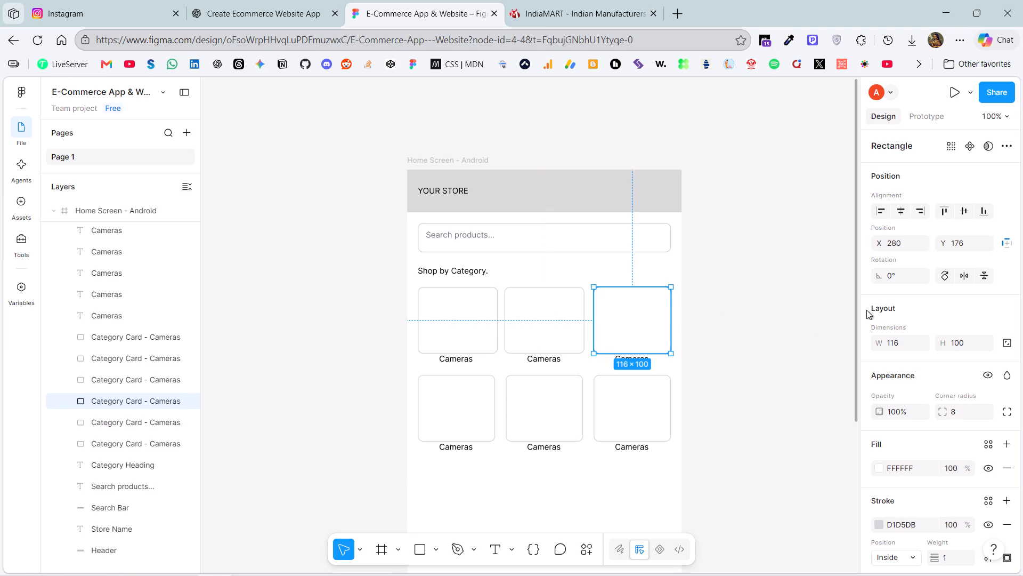
{"action": "left_click", "coordinate": [905, 347]}
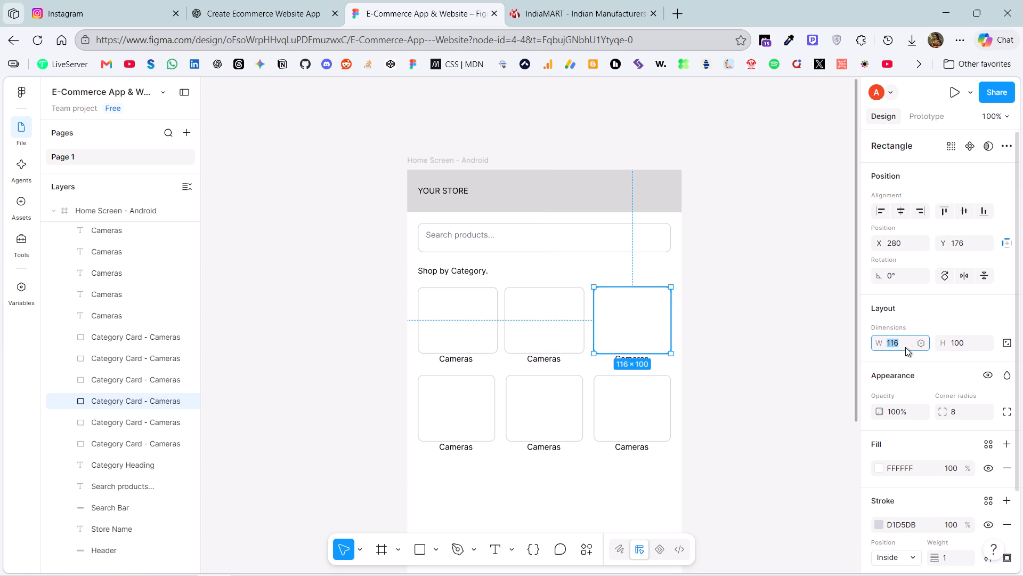
{"action": "key", "text": "Up"}
{"action": "key", "text": "Up"}
{"action": "key", "text": "Up"}
{"action": "key", "text": "Up"}
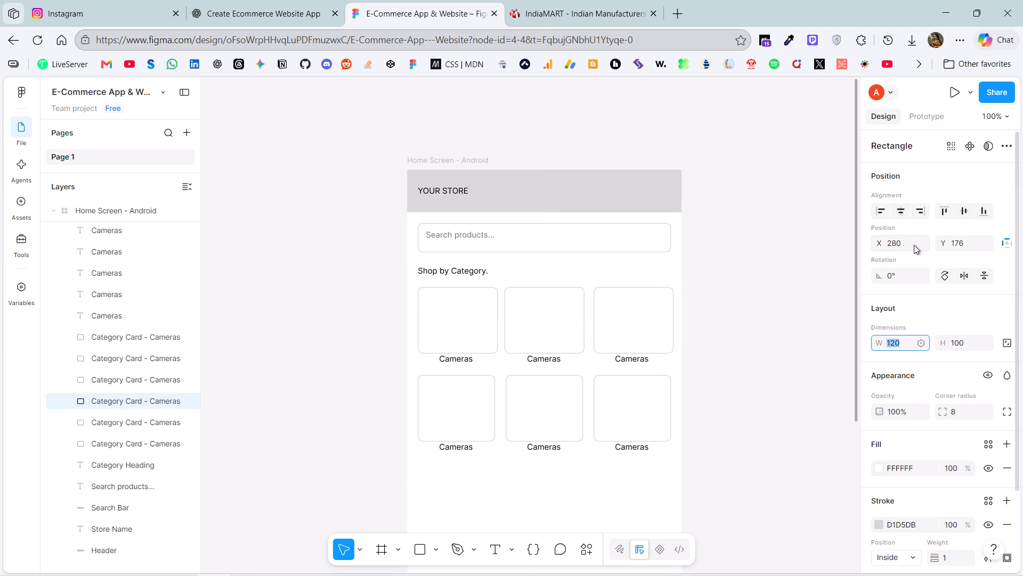
Move the third category card of the top row to X position 276, spacing the three cards 10 apart.
{"action": "left_click", "coordinate": [914, 244]}
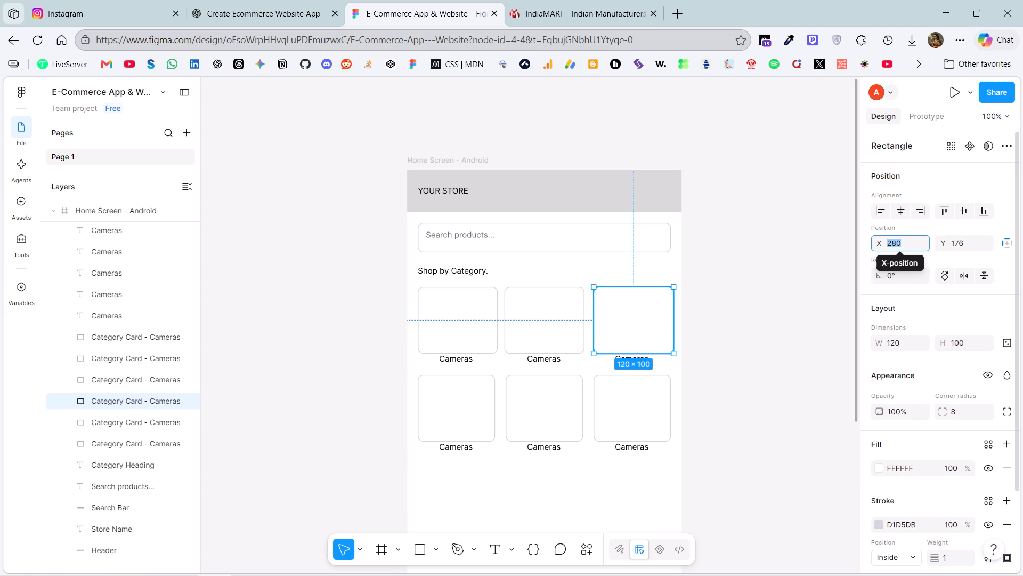
{"action": "key", "text": "Down"}
{"action": "key", "text": "Down"}
{"action": "key", "text": "Down"}
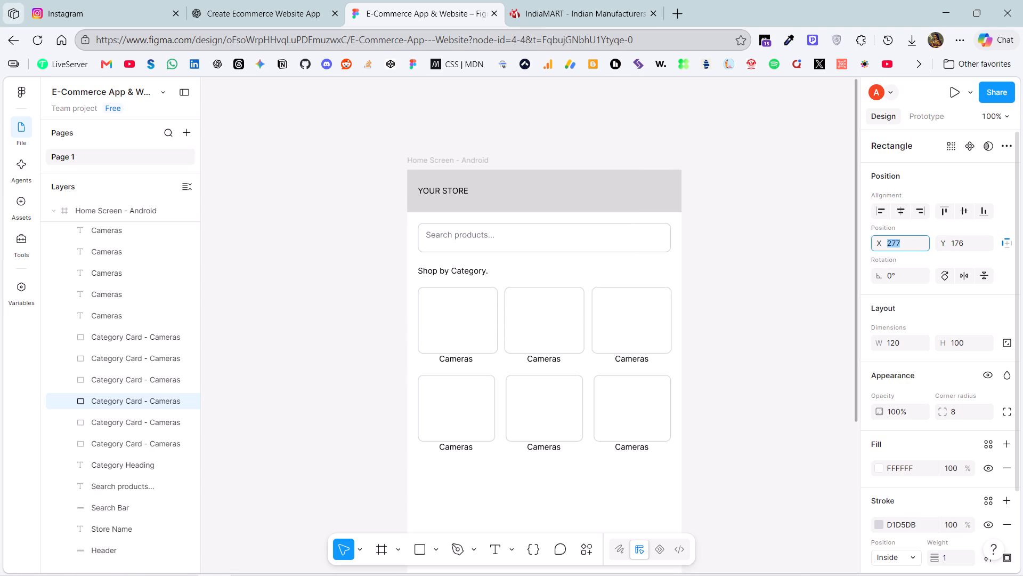
{"action": "key", "text": "Down"}
{"action": "key", "text": "Up"}
{"action": "key", "text": "Down"}
{"action": "left_click", "coordinate": [637, 311]}
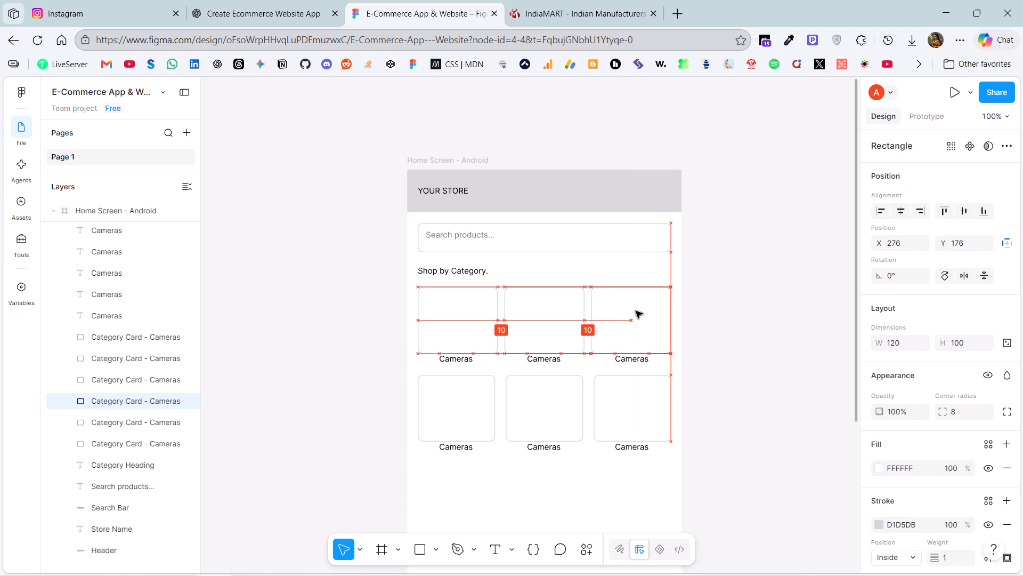
{"action": "left_click", "coordinate": [478, 324]}
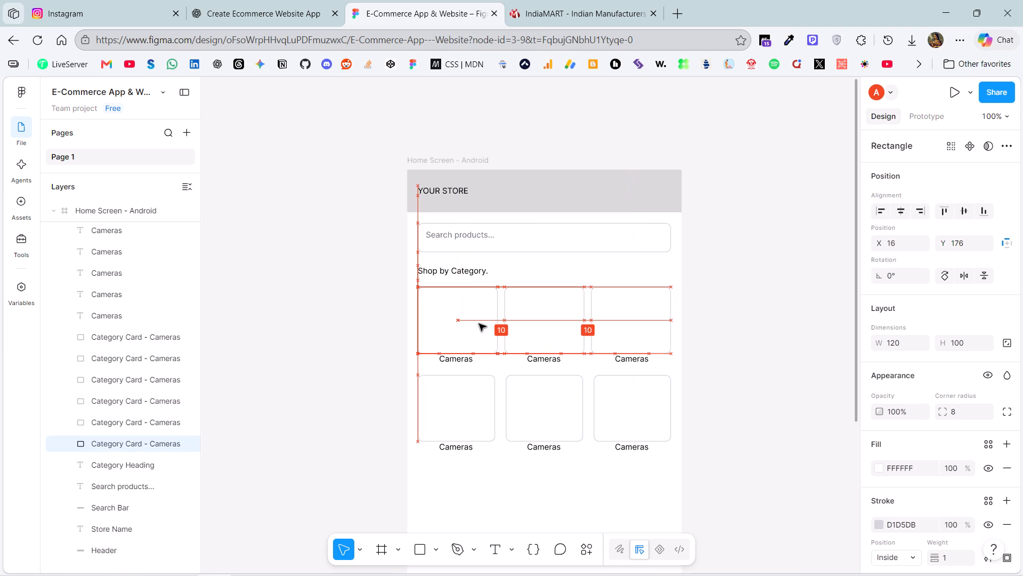
{"action": "left_click", "coordinate": [533, 324]}
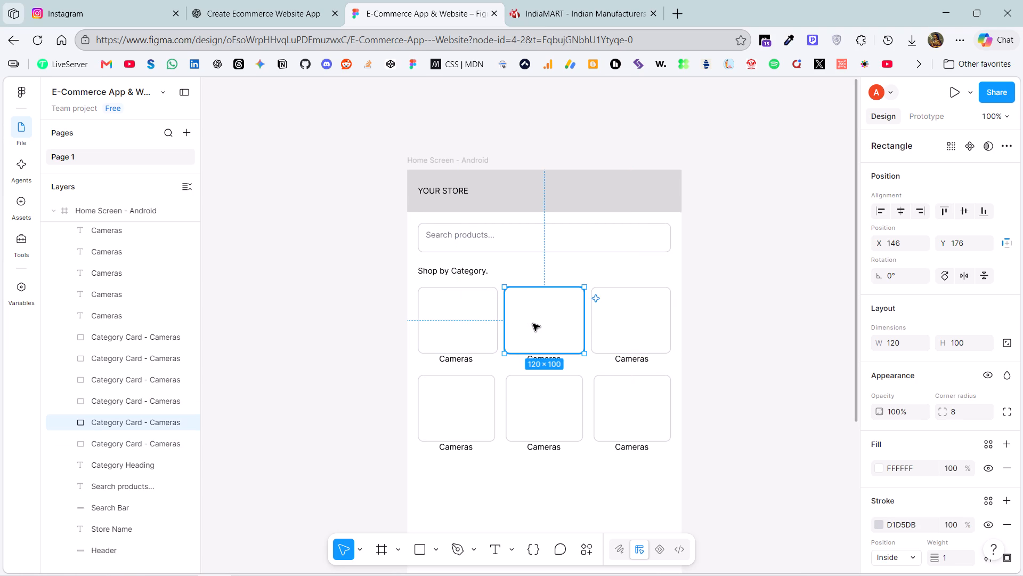
{"action": "left_click", "coordinate": [533, 324]}
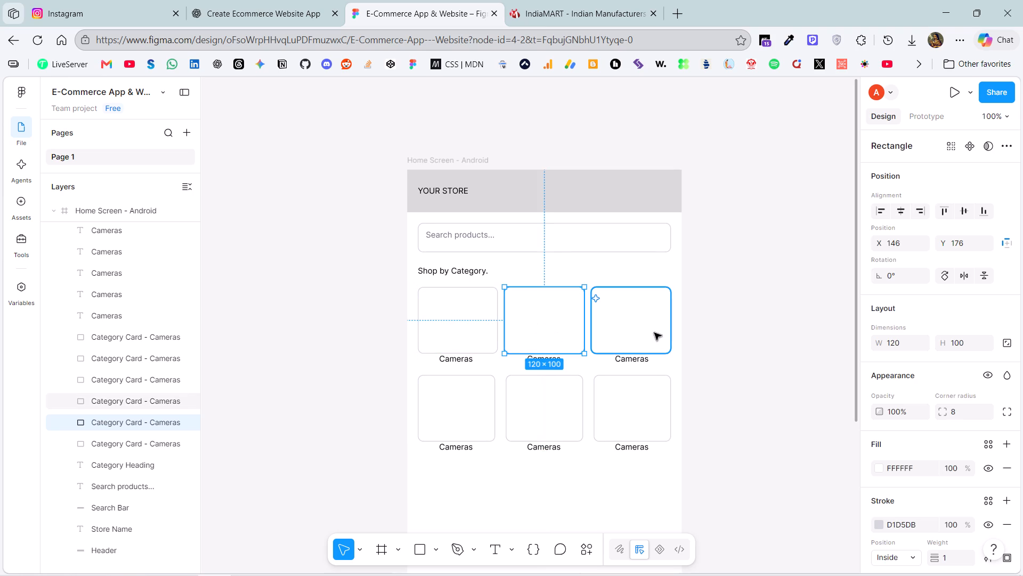
Delete the second row of category cards together with all its Cameras labels.
{"action": "left_click_drag", "start_coordinate": [639, 475], "coordinate": [634, 465]}
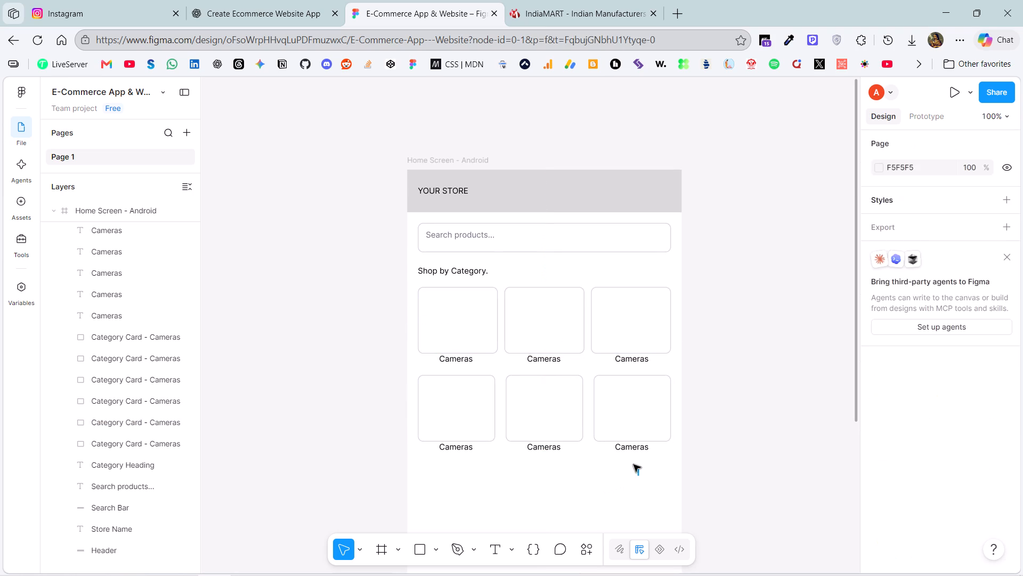
{"action": "left_click_drag", "start_coordinate": [634, 465], "coordinate": [474, 417]}
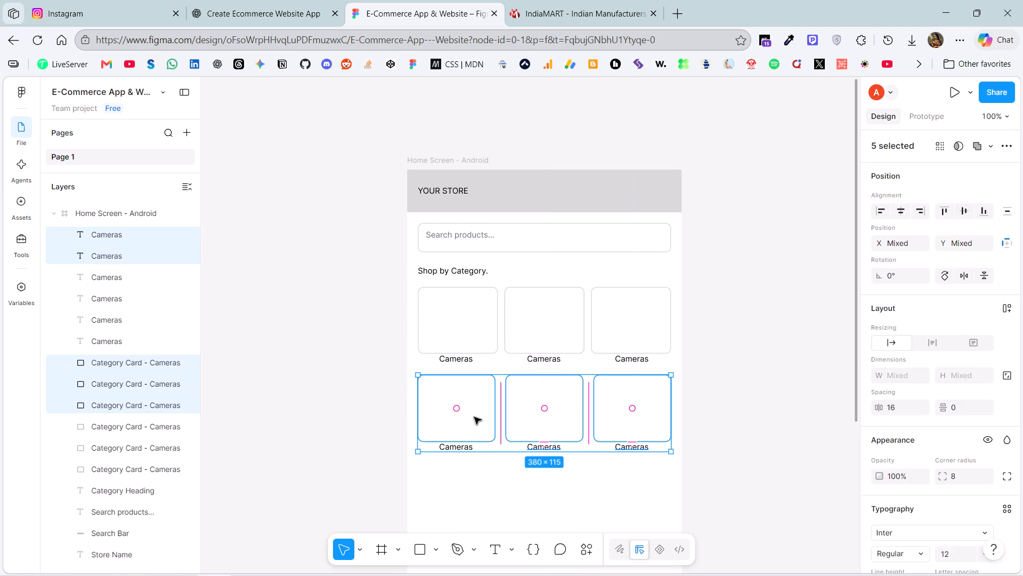
{"action": "left_click_drag", "start_coordinate": [500, 459], "coordinate": [453, 446]}
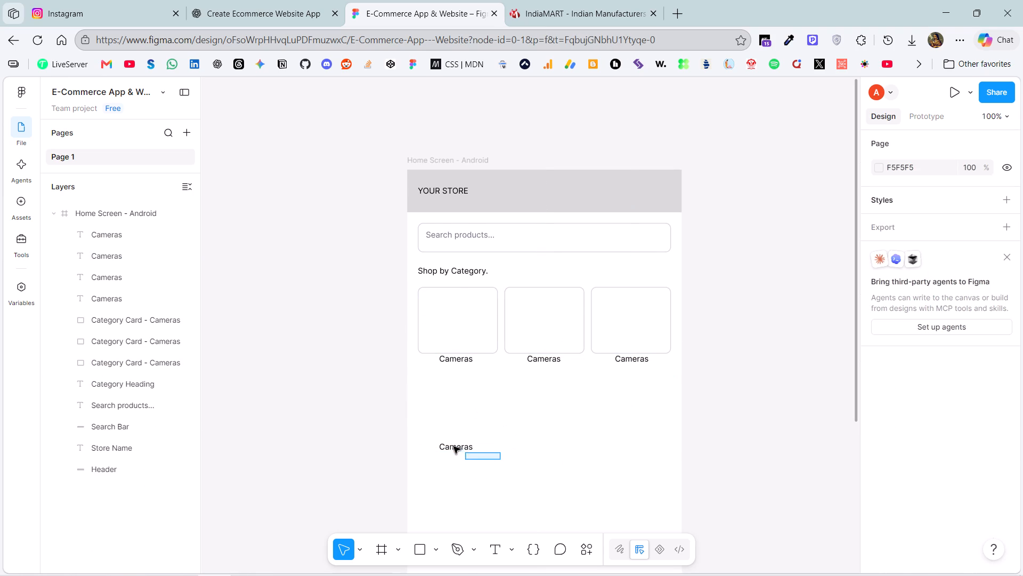
{"action": "left_click_drag", "start_coordinate": [453, 446], "coordinate": [450, 442]}
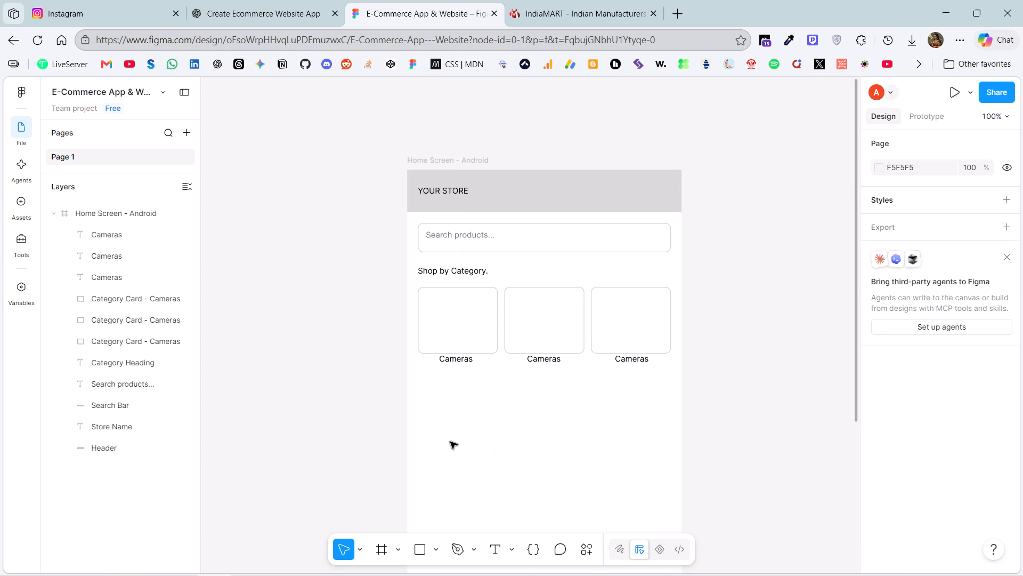
Duplicate the top row's three category cards with their Cameras labels and place the copies directly below, with the cards at Y position 301.
{"action": "left_click_drag", "start_coordinate": [444, 375], "coordinate": [630, 332]}
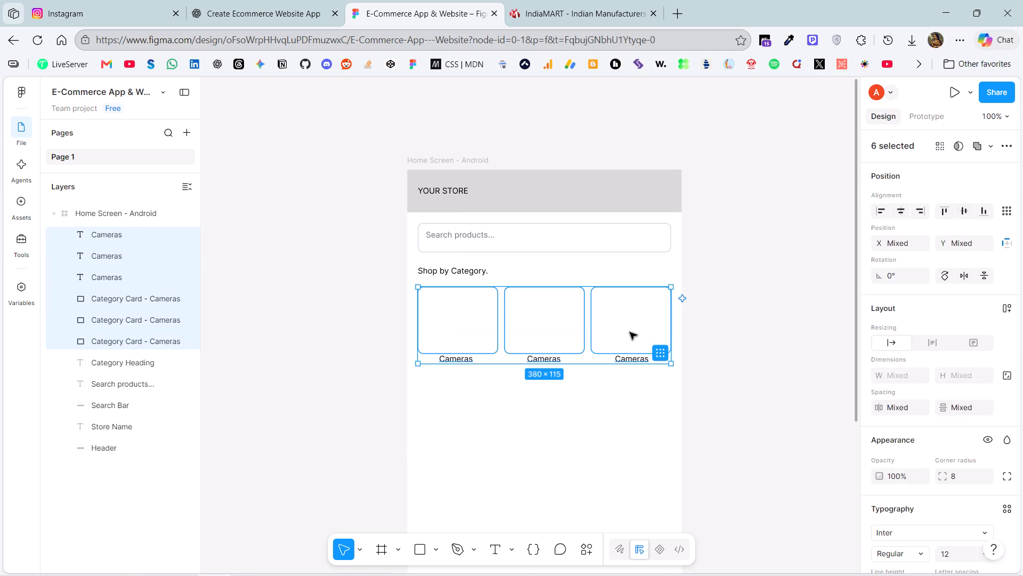
{"action": "key", "text": "ctrl+d"}
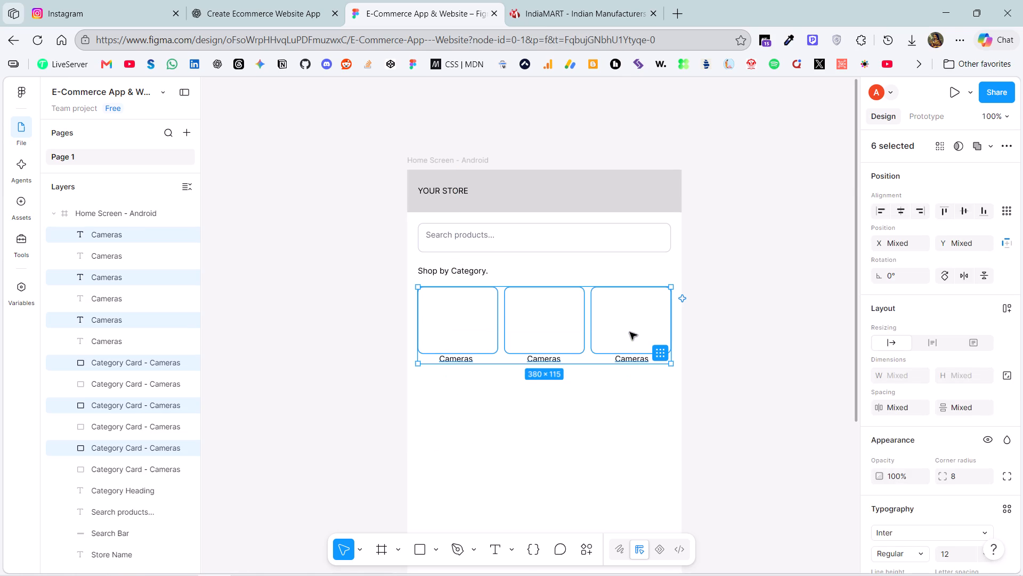
{"action": "left_click_drag", "start_coordinate": [547, 332], "coordinate": [545, 410]}
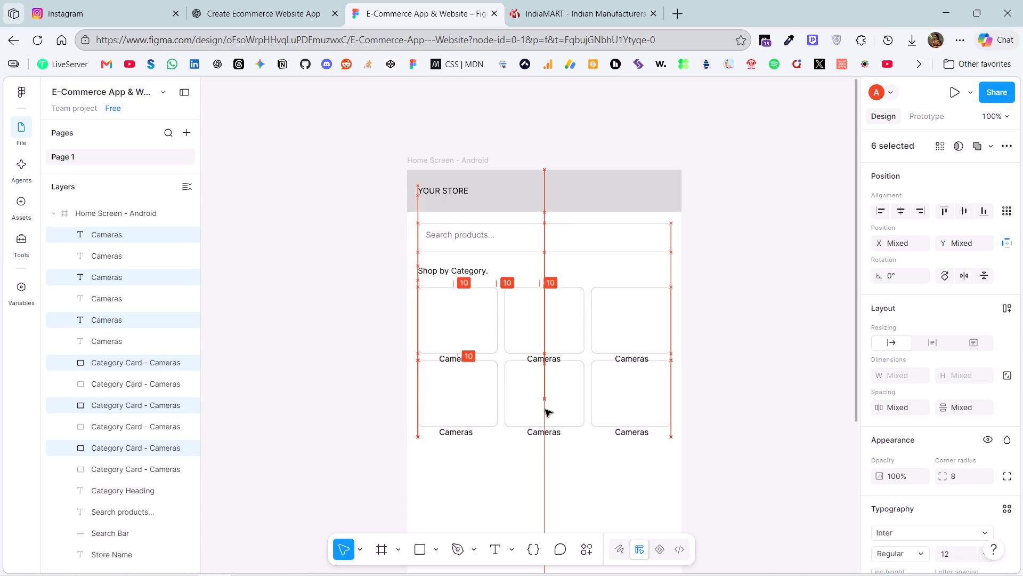
{"action": "left_click_drag", "start_coordinate": [545, 410], "coordinate": [546, 414]}
{"action": "left_click", "coordinate": [541, 479]}
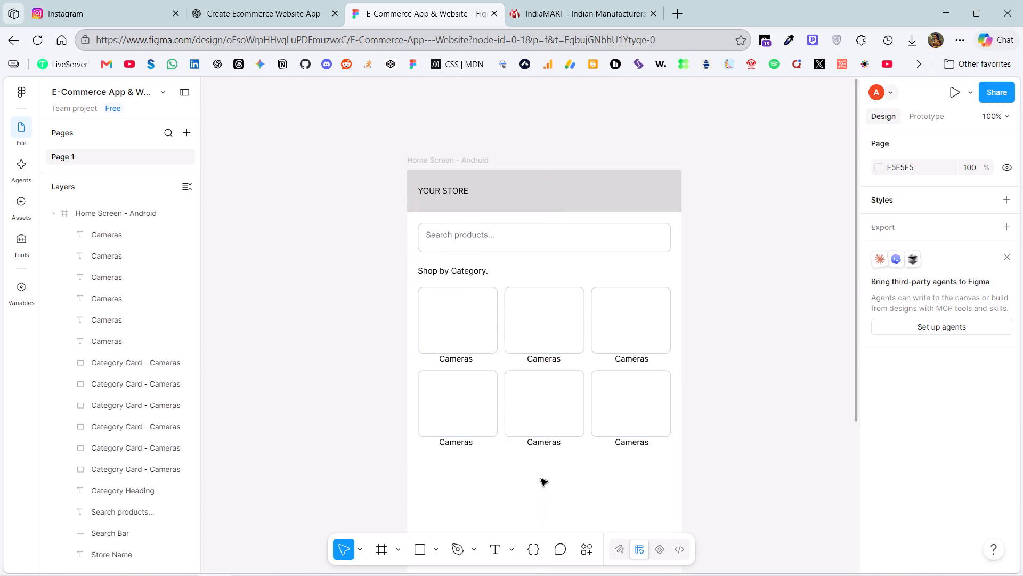
{"action": "left_click", "coordinate": [548, 426]}
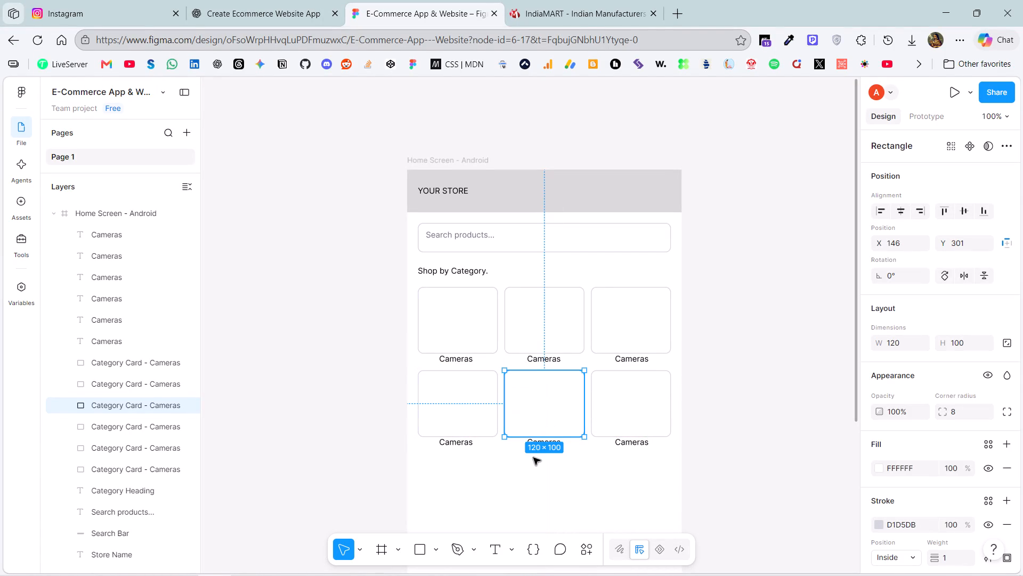
{"action": "left_click", "coordinate": [600, 471]}
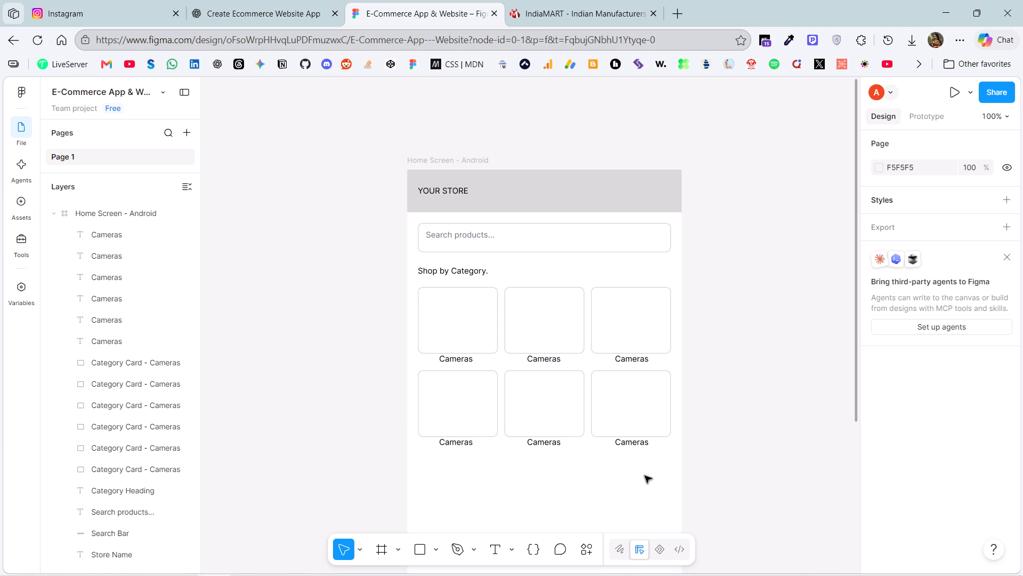
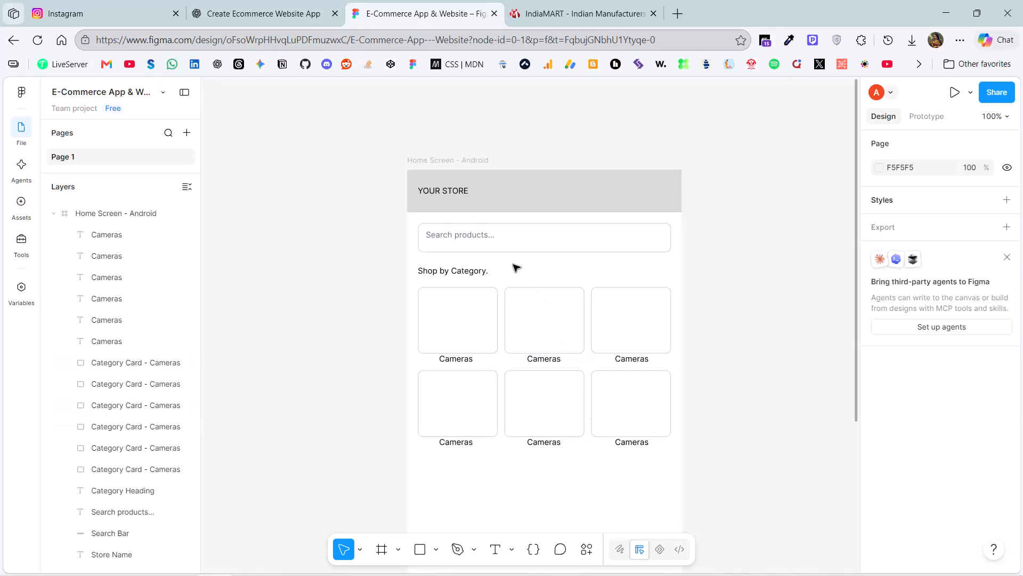
Move the "Search products..." placeholder text within the search bar to X position 32 and Y position 94.
{"action": "left_click", "coordinate": [479, 238]}
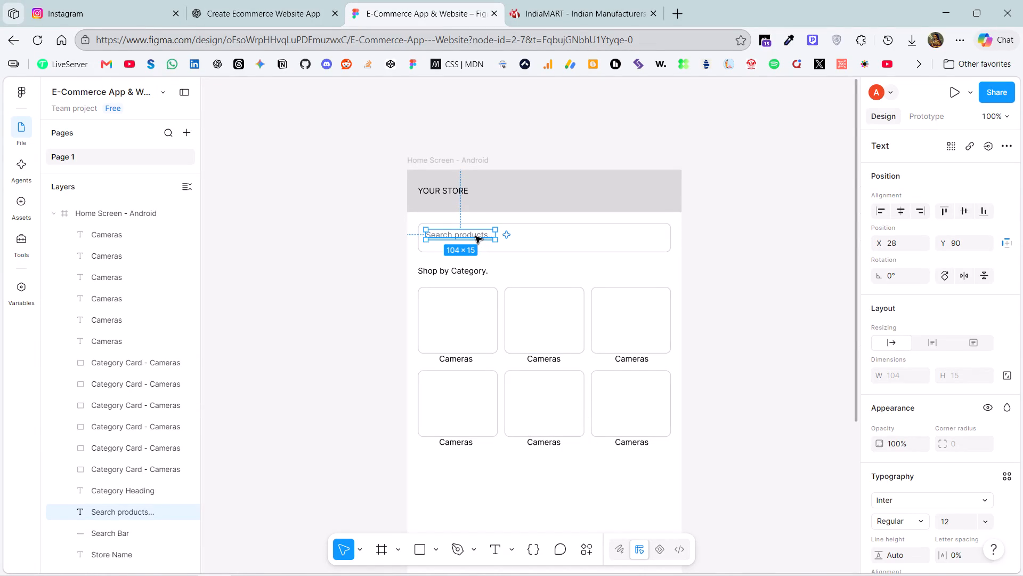
{"action": "left_click", "coordinate": [475, 236]}
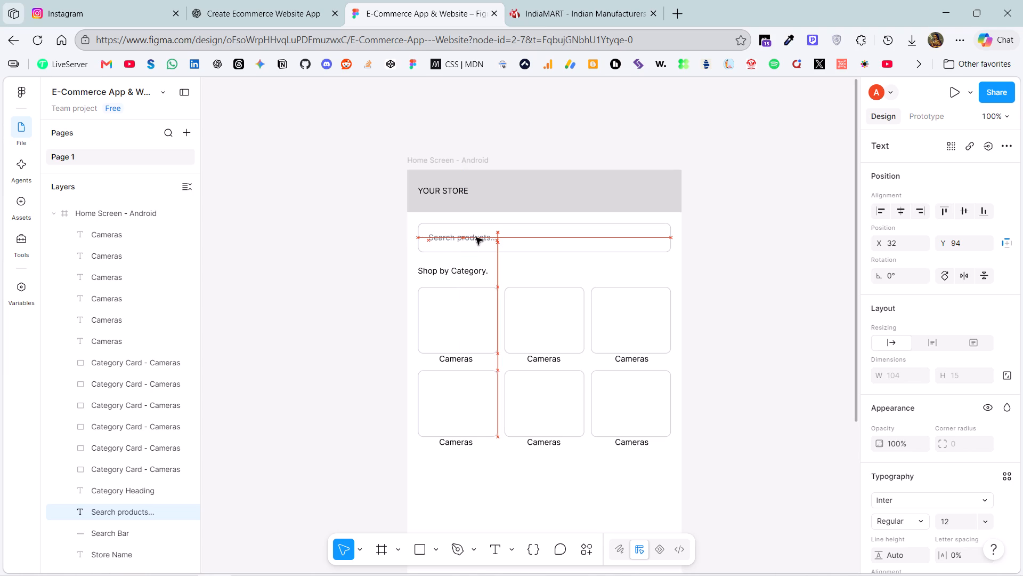
{"action": "left_click", "coordinate": [366, 238]}
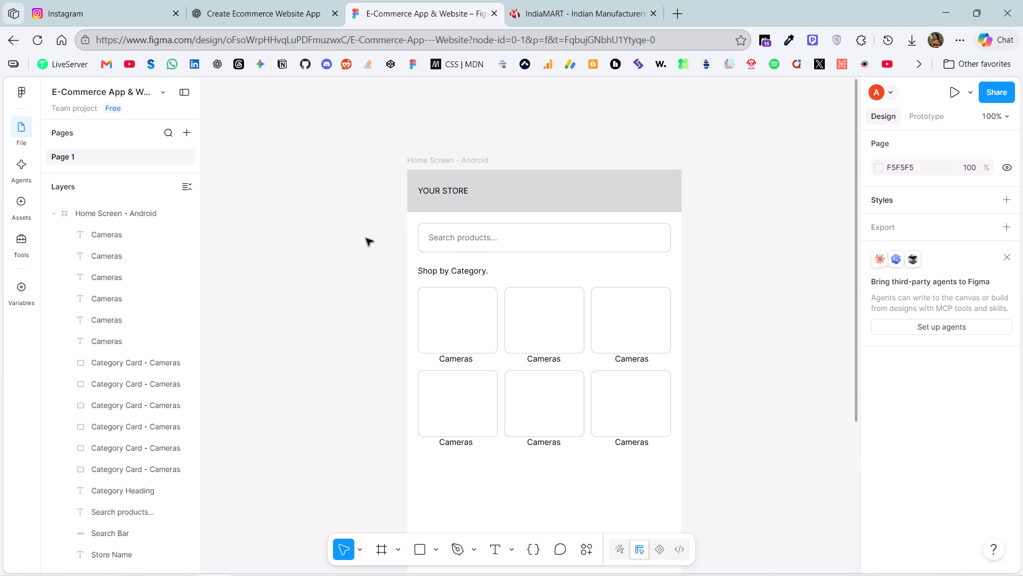
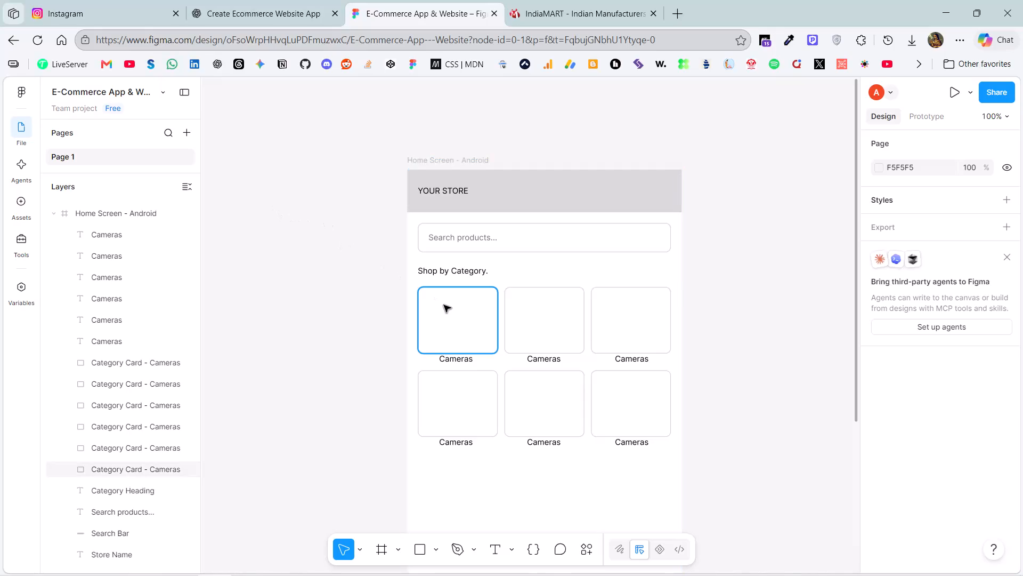
Inspect the positions, sizes and spacing of the category cards and labels in both rows.
{"action": "left_click", "coordinate": [445, 306], "text": "ctrl"}
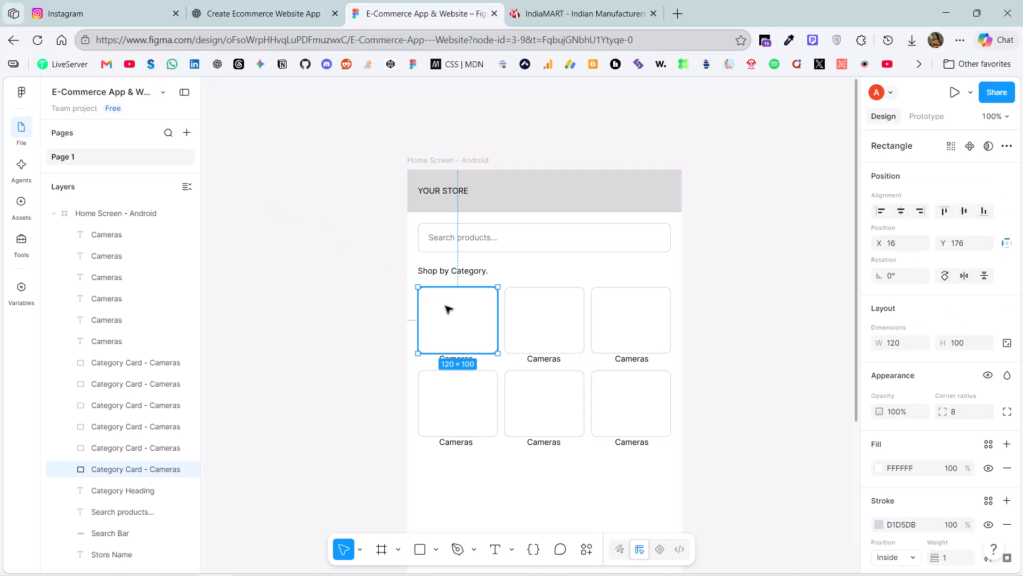
{"action": "left_click", "coordinate": [551, 314], "text": "ctrl"}
{"action": "left_click", "coordinate": [623, 324], "text": "ctrl"}
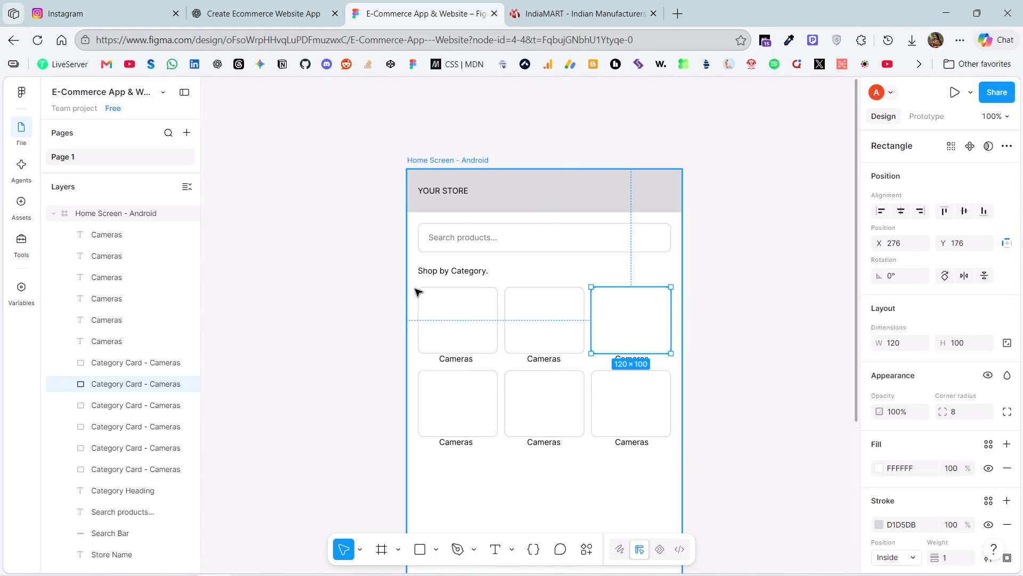
{"action": "left_click_drag", "start_coordinate": [415, 289], "coordinate": [622, 358], "text": "ctrl"}
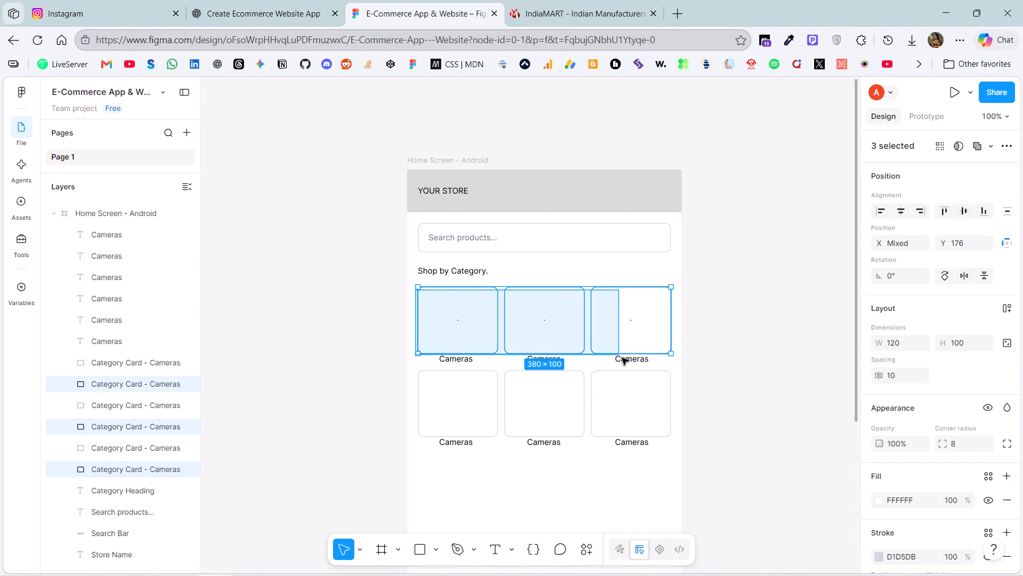
{"action": "left_click_drag", "start_coordinate": [622, 358], "coordinate": [624, 363], "text": "ctrl"}
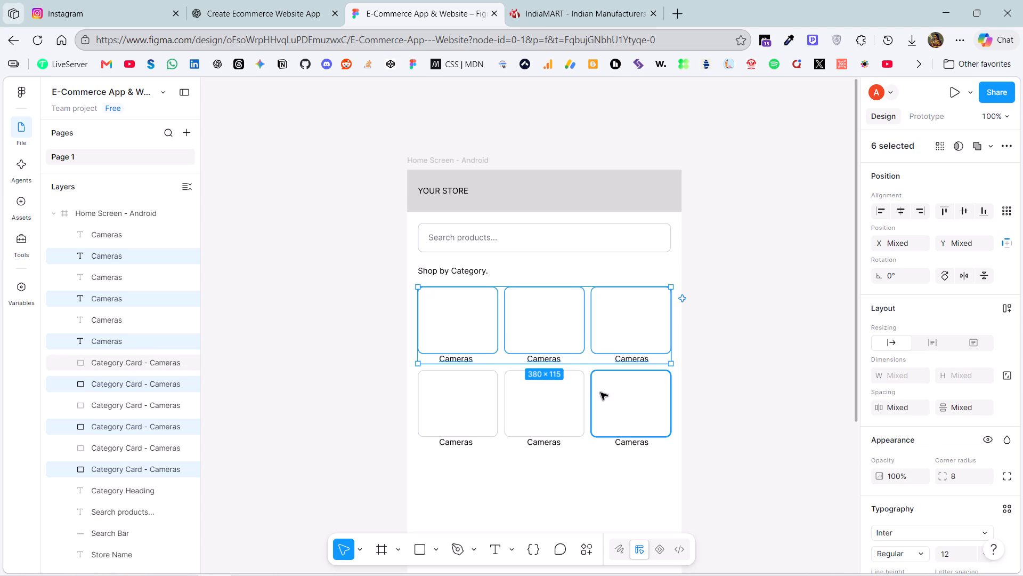
{"action": "left_click", "coordinate": [554, 472]}
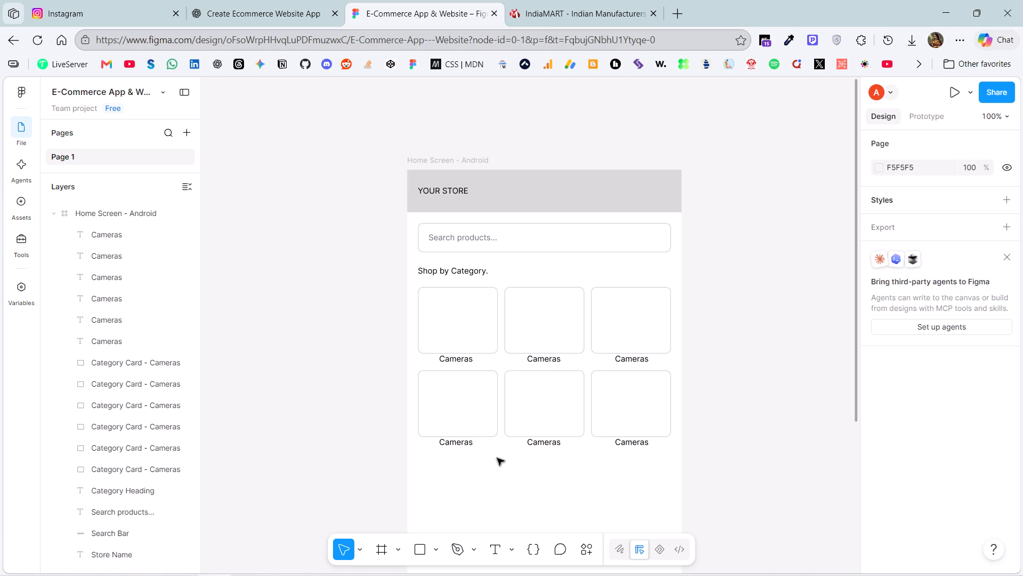
{"action": "left_click_drag", "start_coordinate": [450, 453], "coordinate": [641, 417]}
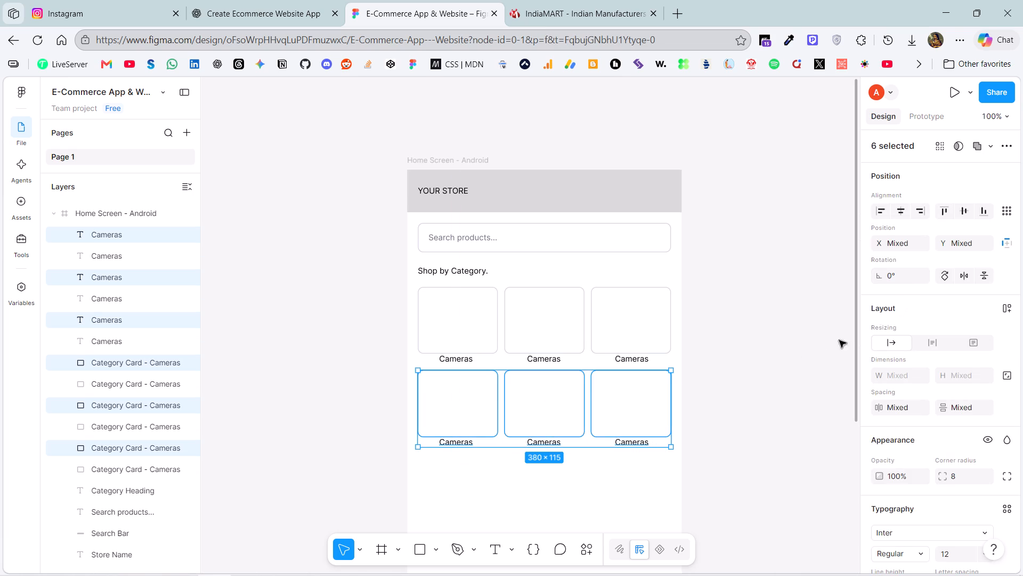
{"action": "left_click", "coordinate": [622, 497]}
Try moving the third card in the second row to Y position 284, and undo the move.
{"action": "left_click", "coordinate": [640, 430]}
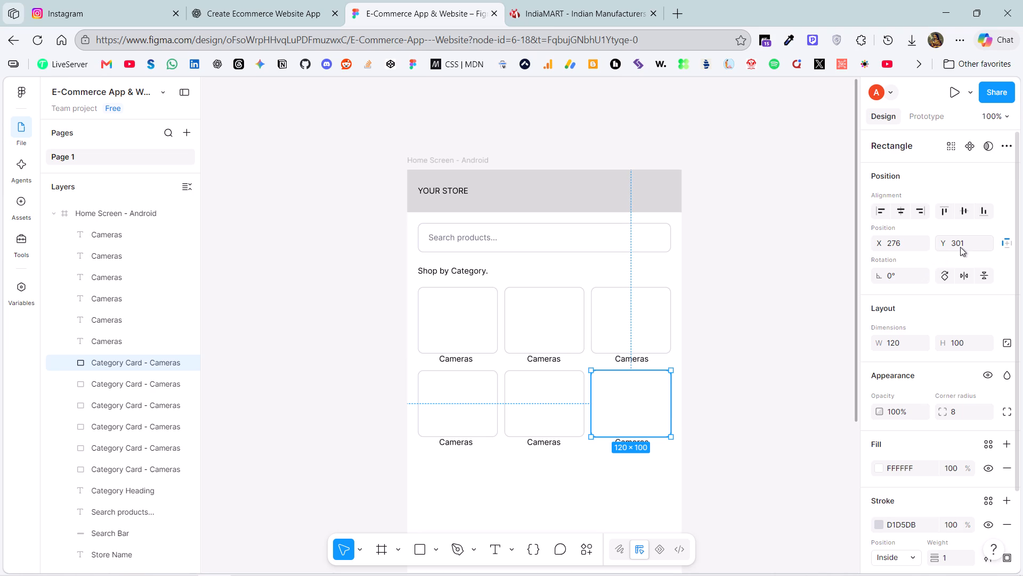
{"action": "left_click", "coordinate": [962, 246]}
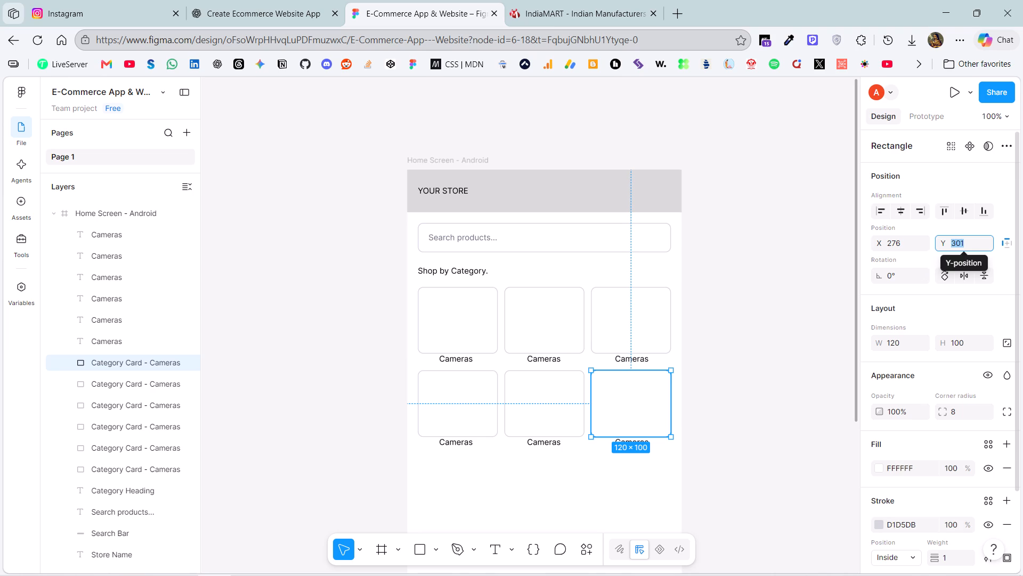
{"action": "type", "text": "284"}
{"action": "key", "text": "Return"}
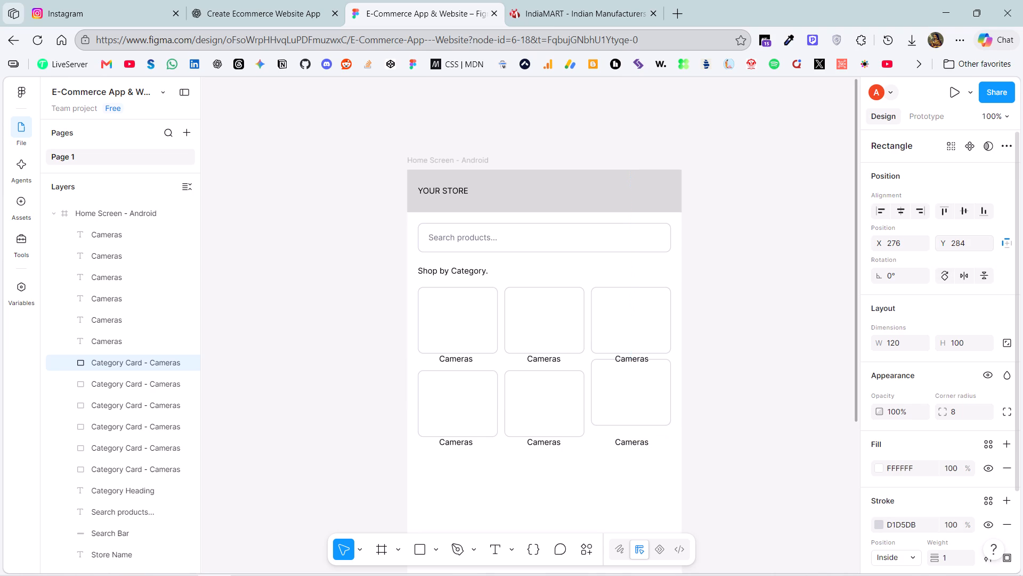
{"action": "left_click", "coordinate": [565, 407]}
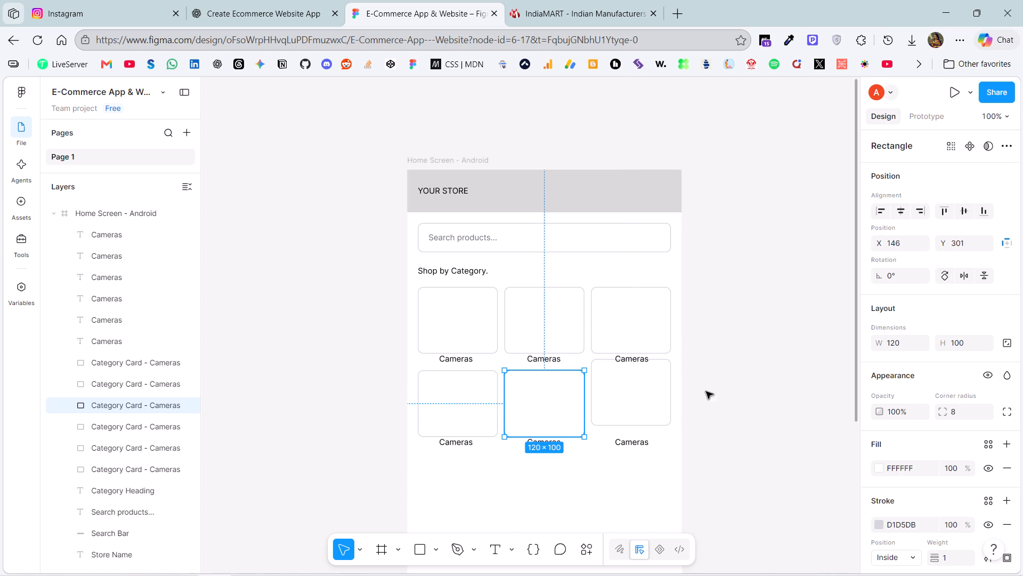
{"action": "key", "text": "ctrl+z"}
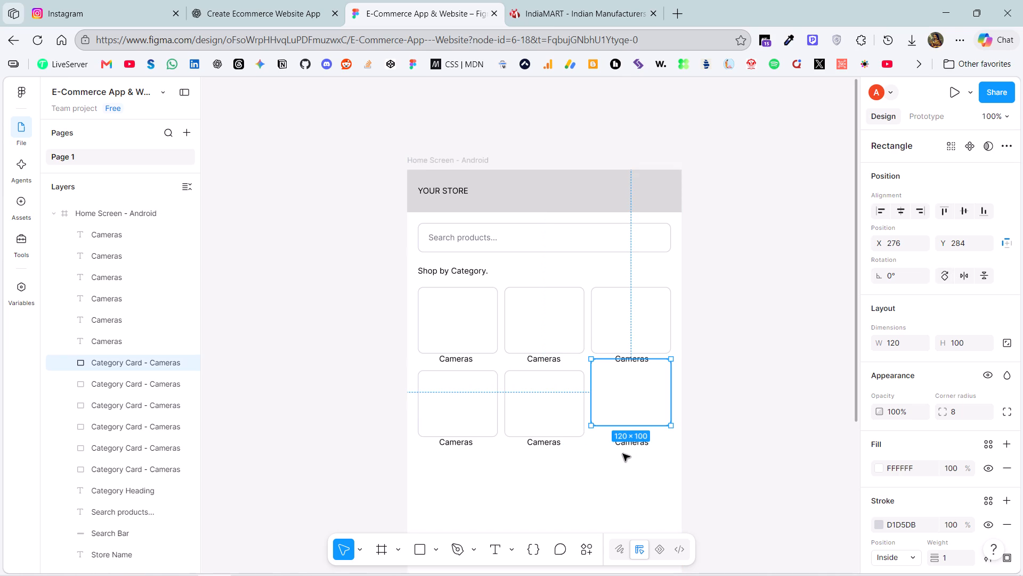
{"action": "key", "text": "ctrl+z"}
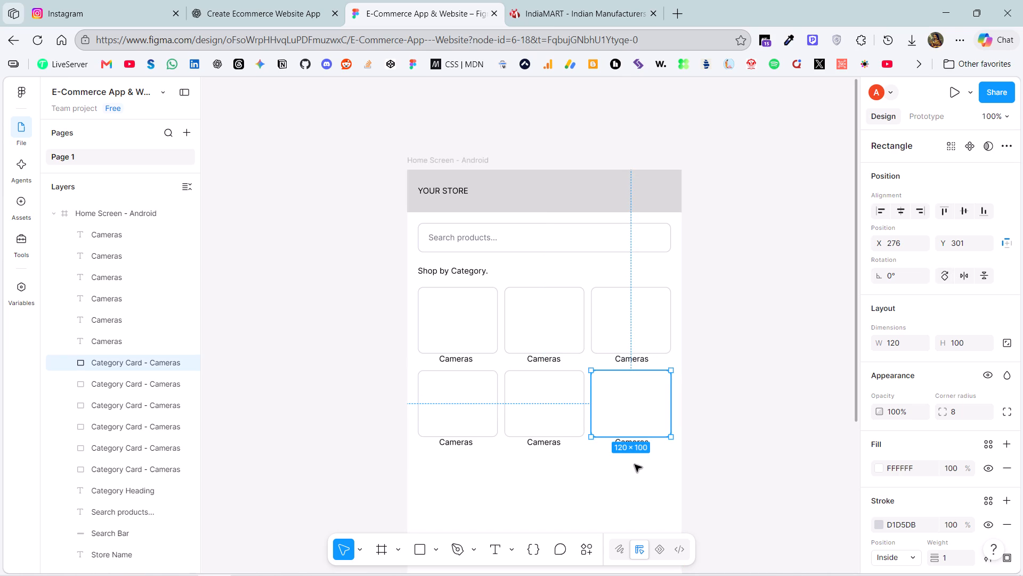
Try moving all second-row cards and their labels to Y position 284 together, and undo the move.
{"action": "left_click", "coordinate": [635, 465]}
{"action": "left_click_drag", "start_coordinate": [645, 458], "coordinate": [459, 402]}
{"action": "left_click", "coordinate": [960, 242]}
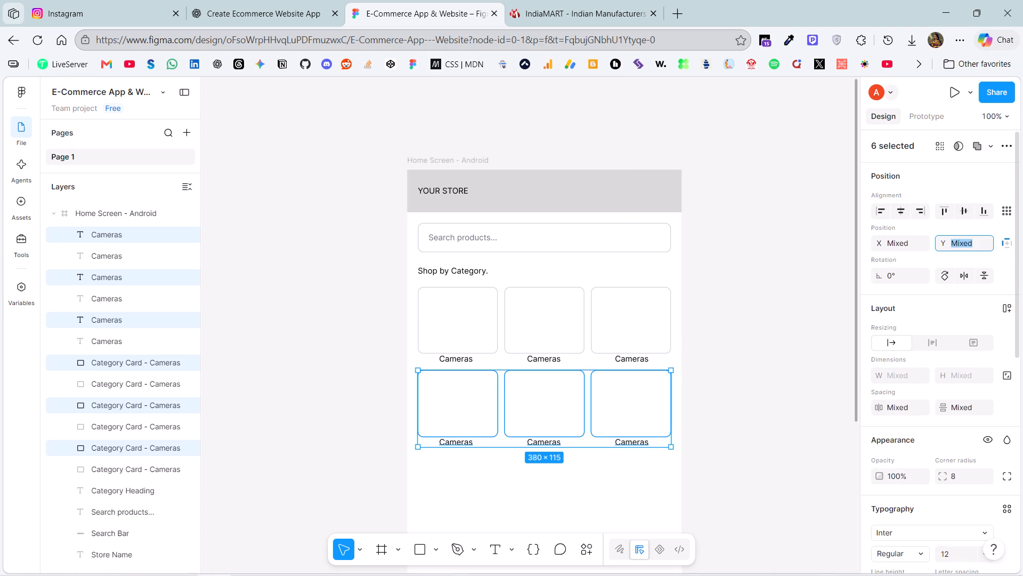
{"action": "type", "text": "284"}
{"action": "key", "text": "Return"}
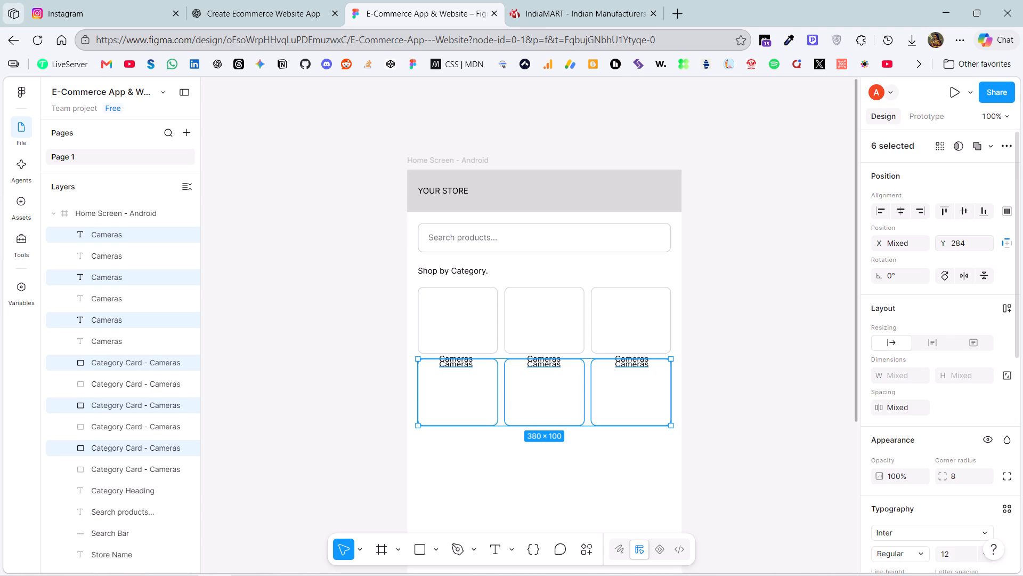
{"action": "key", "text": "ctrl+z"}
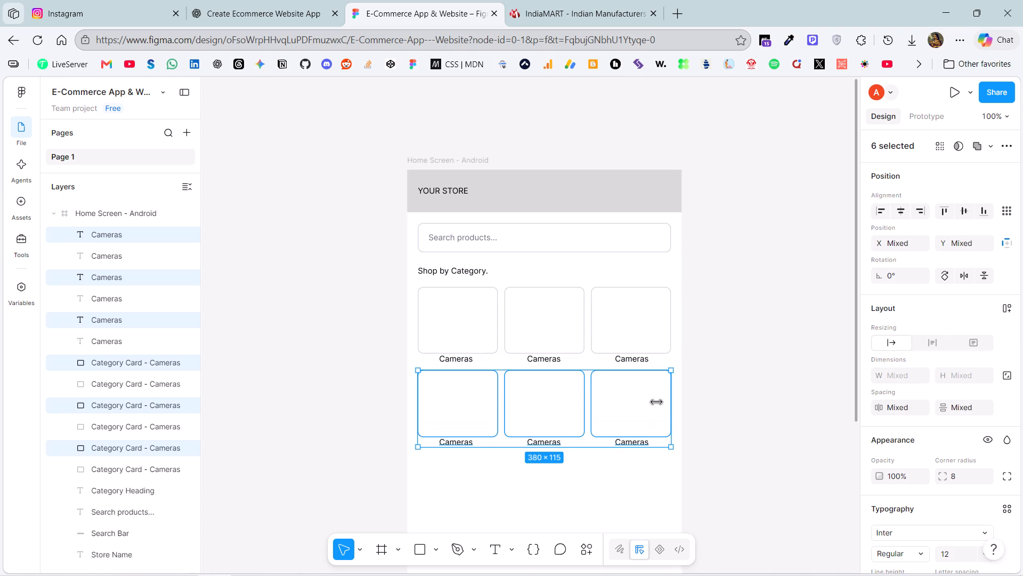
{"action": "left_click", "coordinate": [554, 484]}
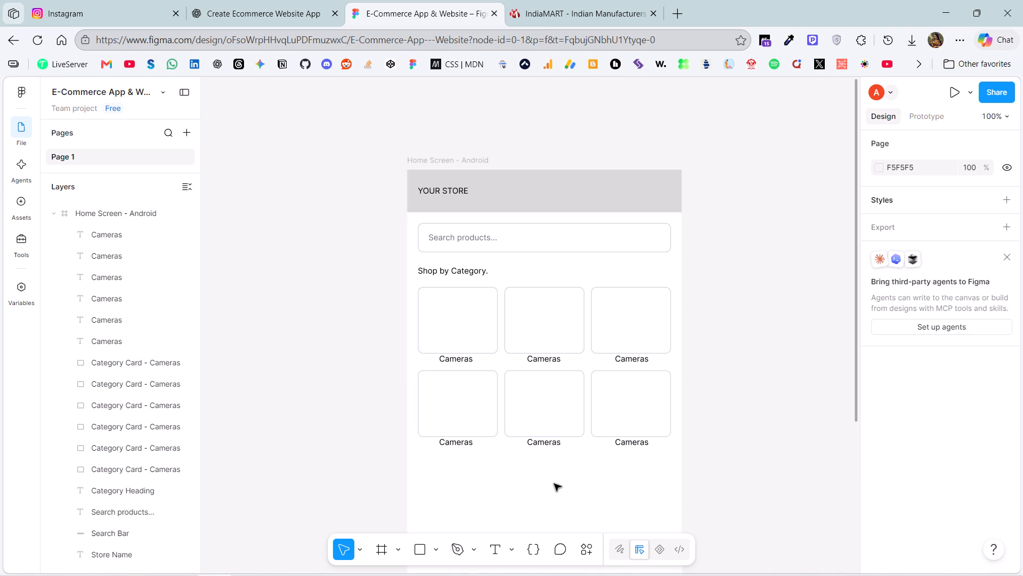
Change the label under the middle card of the first row to "Pipes".
{"action": "double_click", "coordinate": [546, 363]}
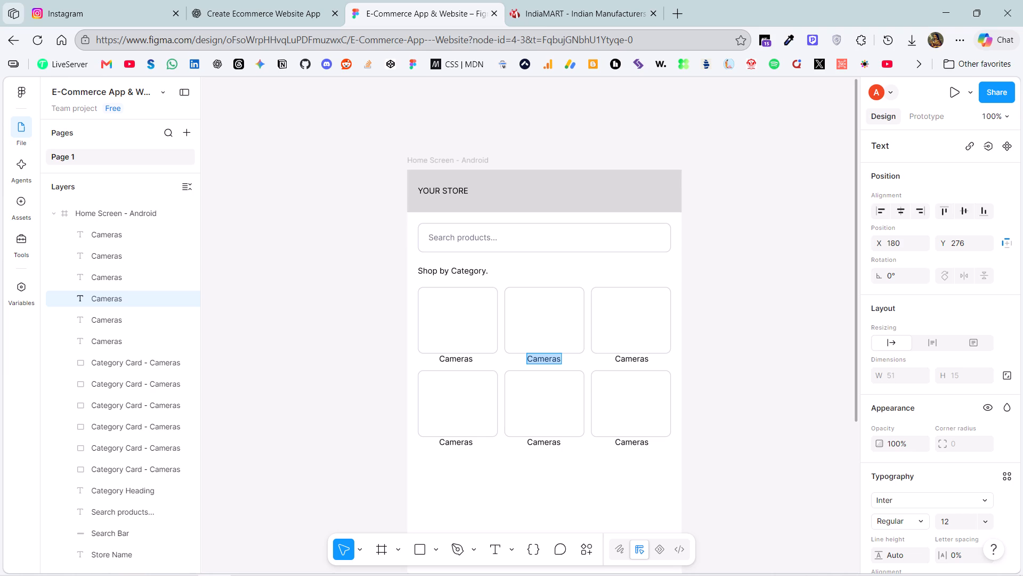
{"action": "type", "text": "Pipes"}
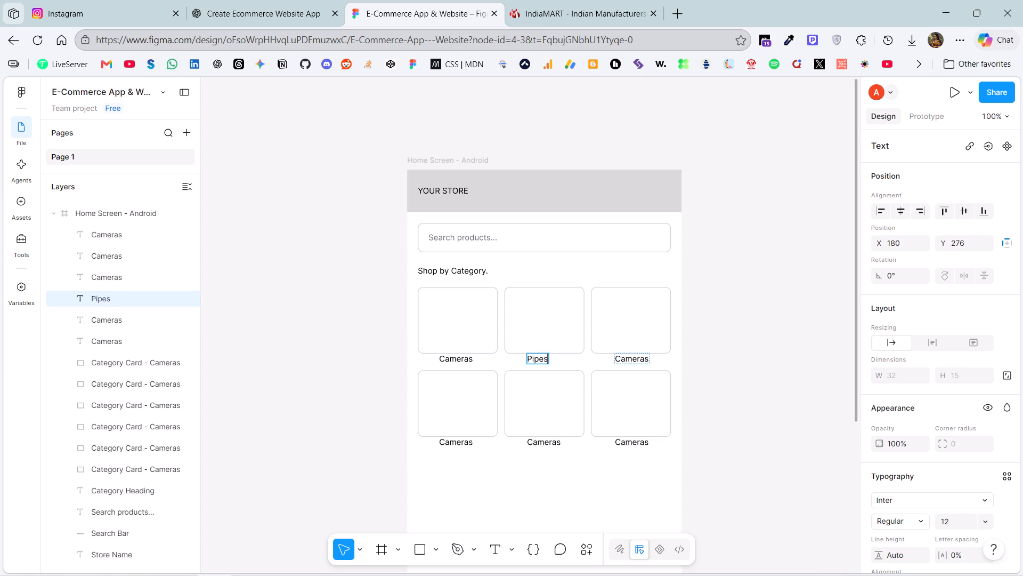
Change the label under the third card of the first row to "Milk Measuring cup".
{"action": "double_click", "coordinate": [627, 362]}
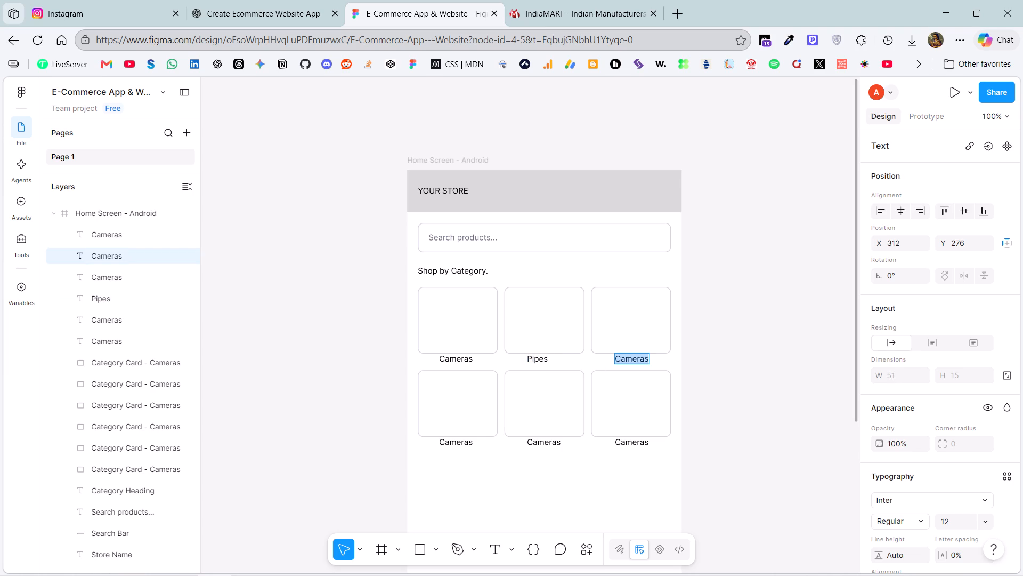
{"action": "type", "text": "Me"}
{"action": "key", "text": "BackSpace"}
{"action": "key", "text": "BackSpace"}
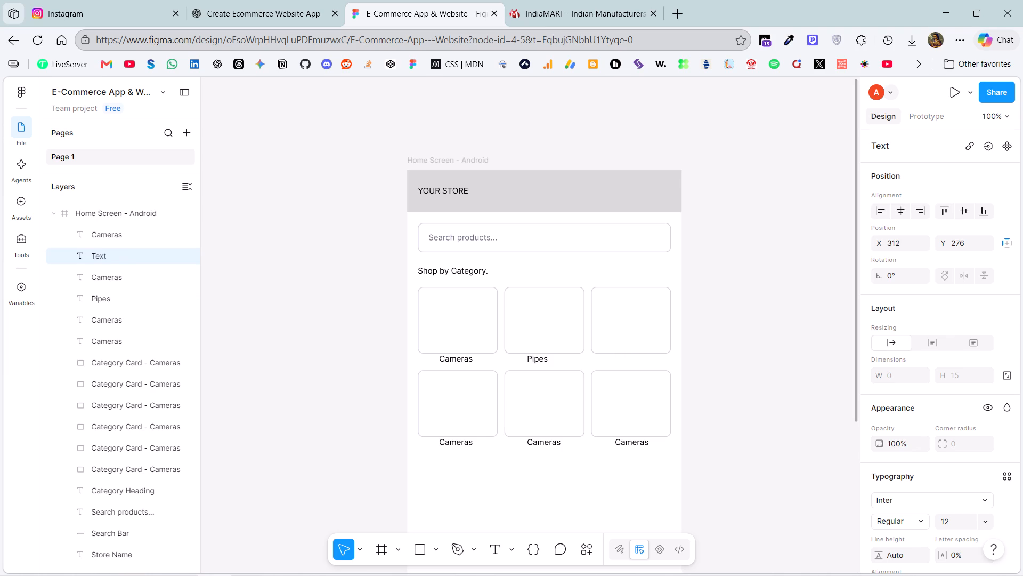
{"action": "type", "text": "MIl"}
{"action": "key", "text": "BackSpace"}
{"action": "key", "text": "BackSpace"}
{"action": "type", "text": "ilk"}
{"action": "key", "text": "space"}
{"action": "key", "text": "BackSpace"}
{"action": "key", "text": "space"}
{"action": "type", "text": "Measuring cup"}
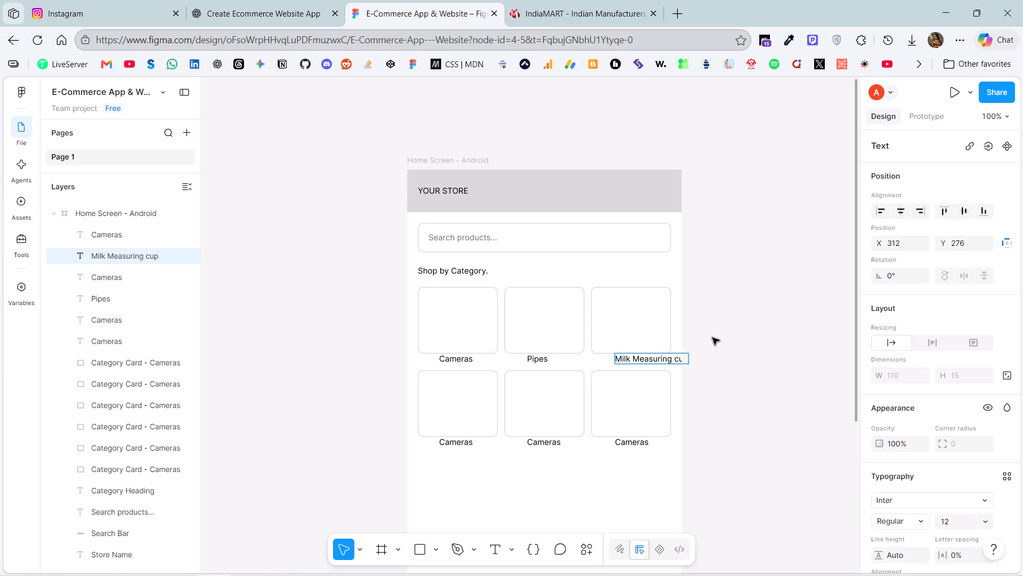
{"action": "left_click", "coordinate": [712, 338]}
Centre the "Milk Measuring cup" label beneath its card, at about X 281 and Y 276.
{"action": "left_click_drag", "start_coordinate": [648, 358], "coordinate": [638, 358]}
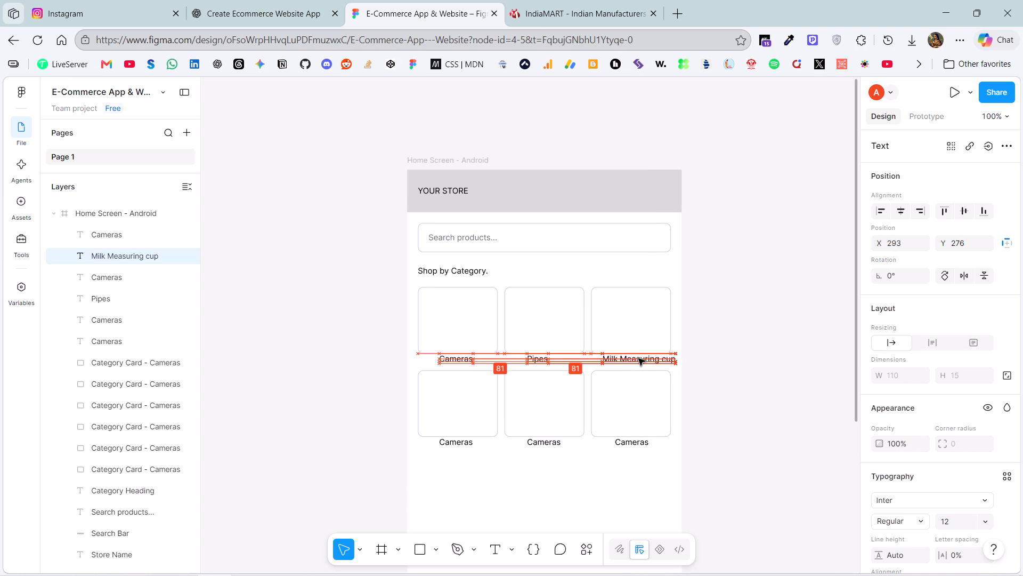
{"action": "left_click_drag", "start_coordinate": [638, 358], "coordinate": [629, 359]}
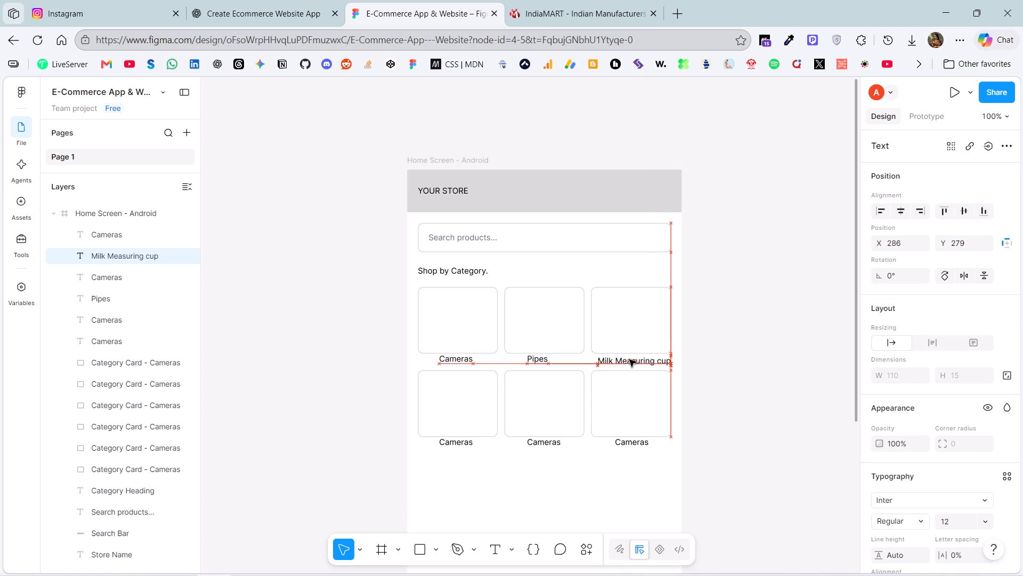
{"action": "left_click_drag", "start_coordinate": [629, 359], "coordinate": [627, 359]}
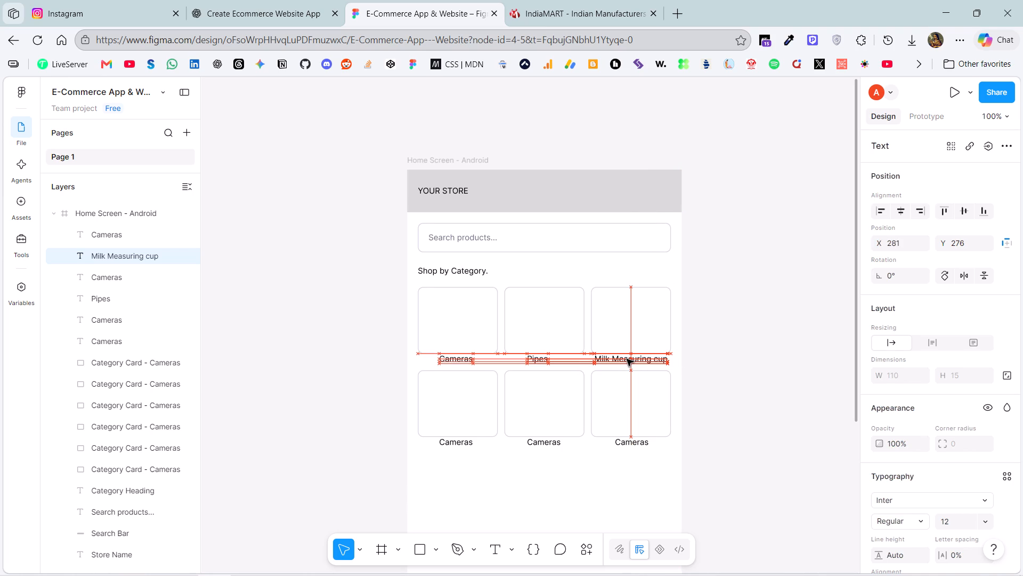
{"action": "left_click_drag", "start_coordinate": [627, 359], "coordinate": [628, 359]}
Centre the "Pipes" label beneath the middle card of the first row, at about X 190 and Y 276.
{"action": "left_click_drag", "start_coordinate": [539, 359], "coordinate": [543, 359]}
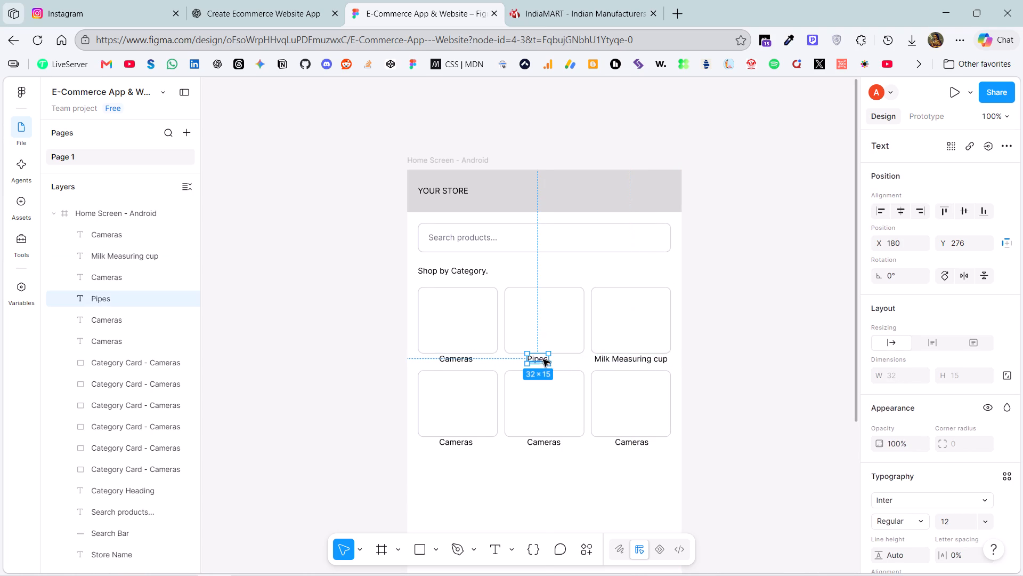
{"action": "left_click_drag", "start_coordinate": [543, 359], "coordinate": [545, 359]}
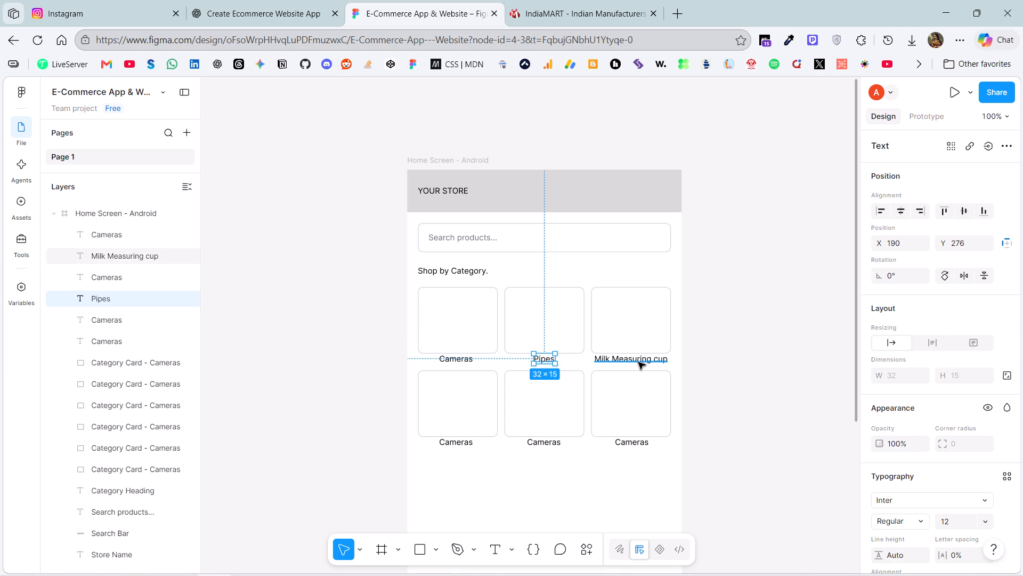
{"action": "left_click", "coordinate": [637, 361]}
{"action": "left_click", "coordinate": [637, 361]}
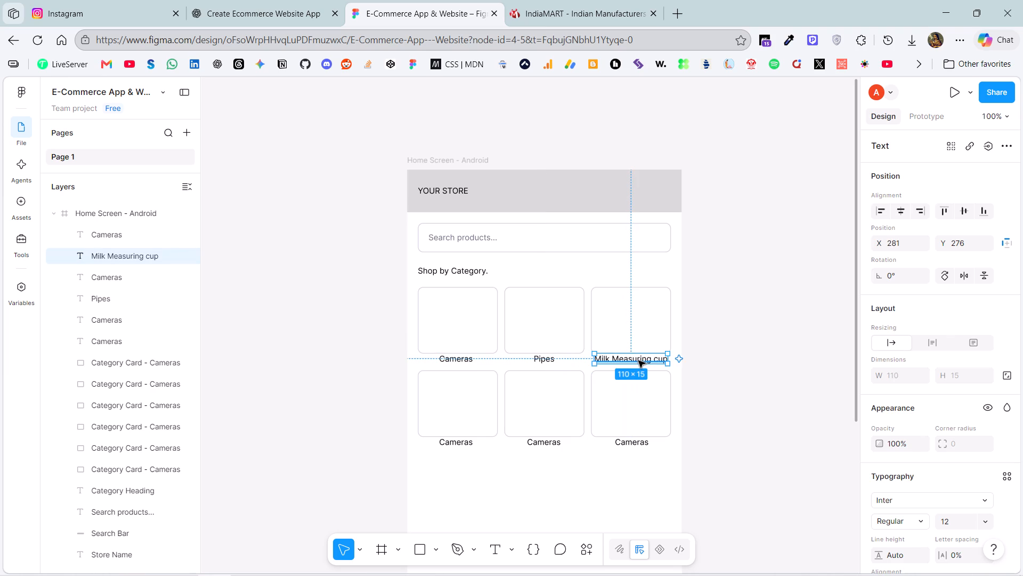
{"action": "left_click", "coordinate": [718, 383]}
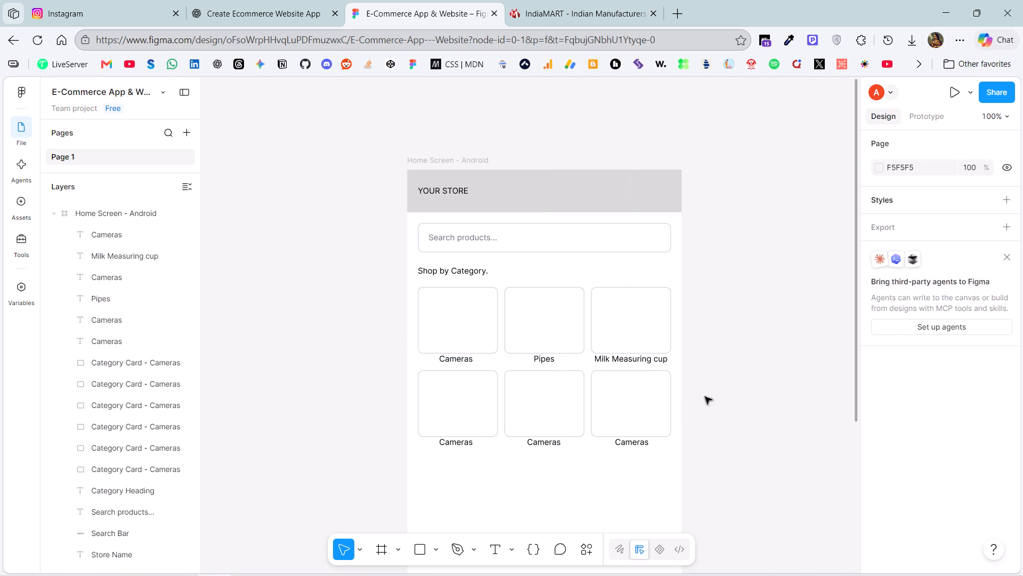
Change the label under the first card of the second row to "Weighing Machine".
{"action": "double_click", "coordinate": [466, 442]}
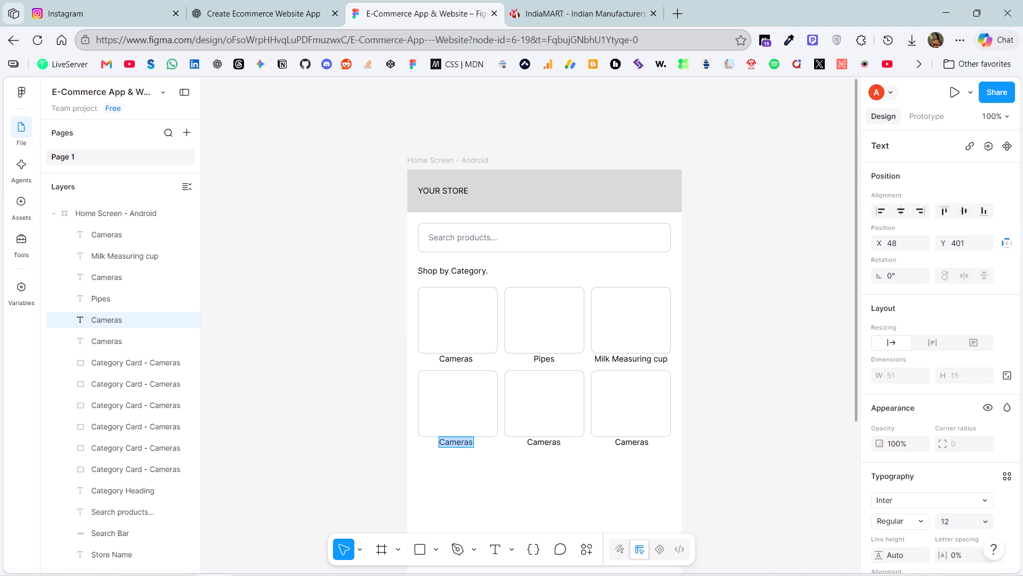
{"action": "key", "text": "shift+w"}
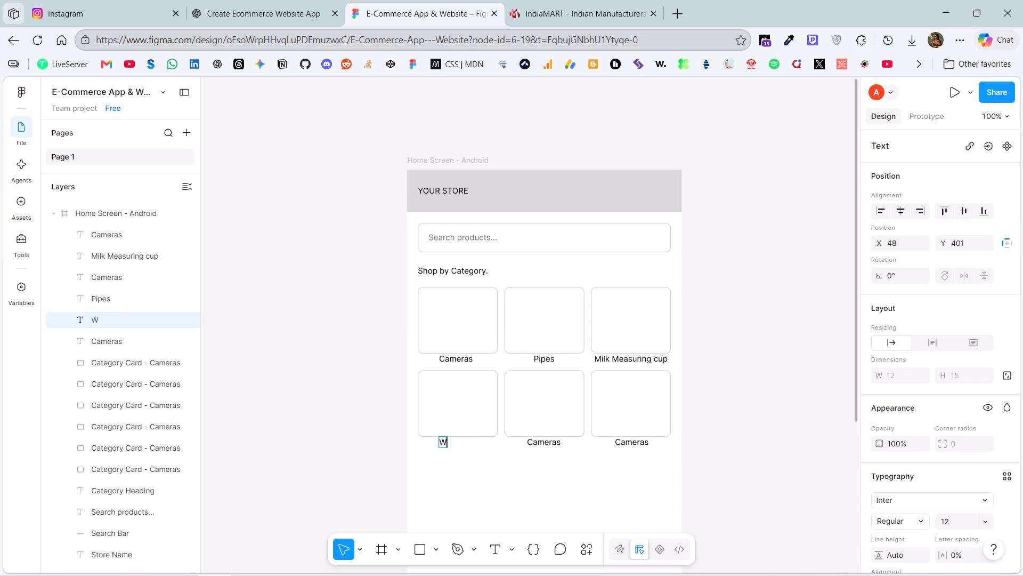
{"action": "type", "text": "eigh"}
{"action": "key", "text": "t"}
{"action": "key", "text": "BackSpace"}
{"action": "type", "text": "ing"}
{"action": "key", "text": "space"}
{"action": "type", "text": "Machinge"}
{"action": "key", "text": "BackSpace"}
{"action": "key", "text": "BackSpace"}
{"action": "key", "text": "e"}
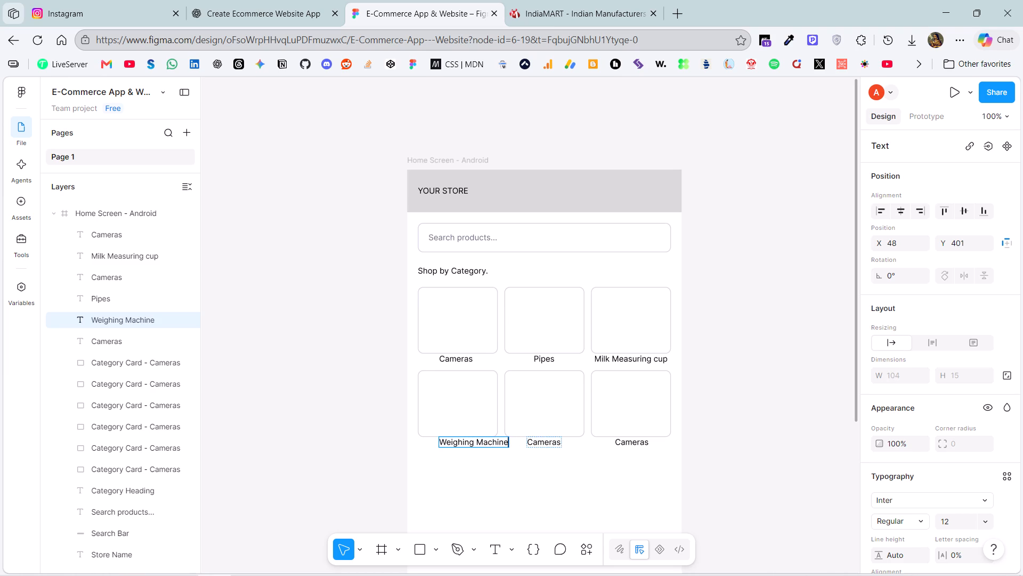
Change the label under the middle card of the second row to "Milk Container".
{"action": "double_click", "coordinate": [538, 442]}
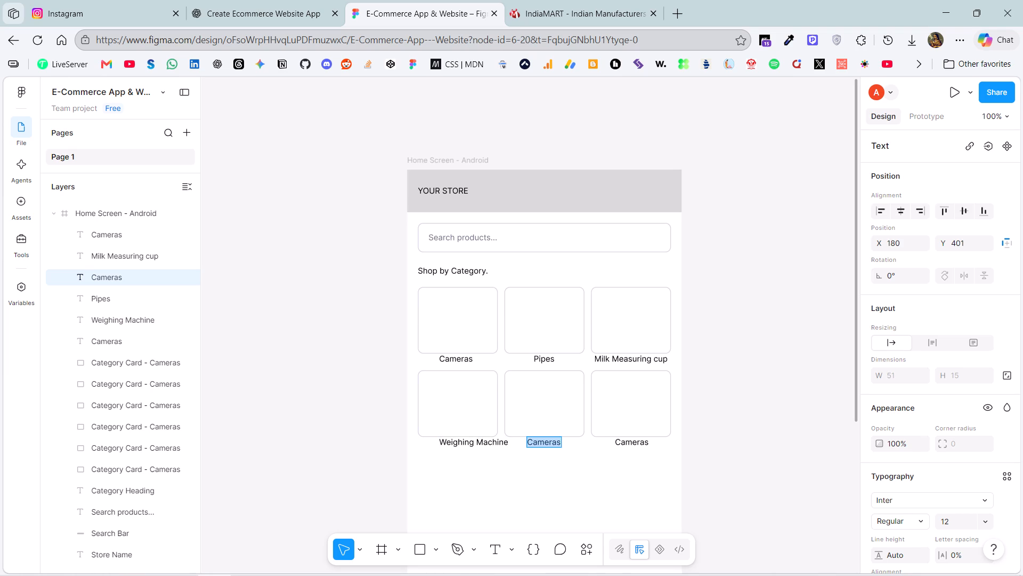
{"action": "type", "text": "Milk"}
{"action": "key", "text": "space"}
{"action": "type", "text": "Co"}
{"action": "key", "text": "n"}
{"action": "key", "text": "t"}
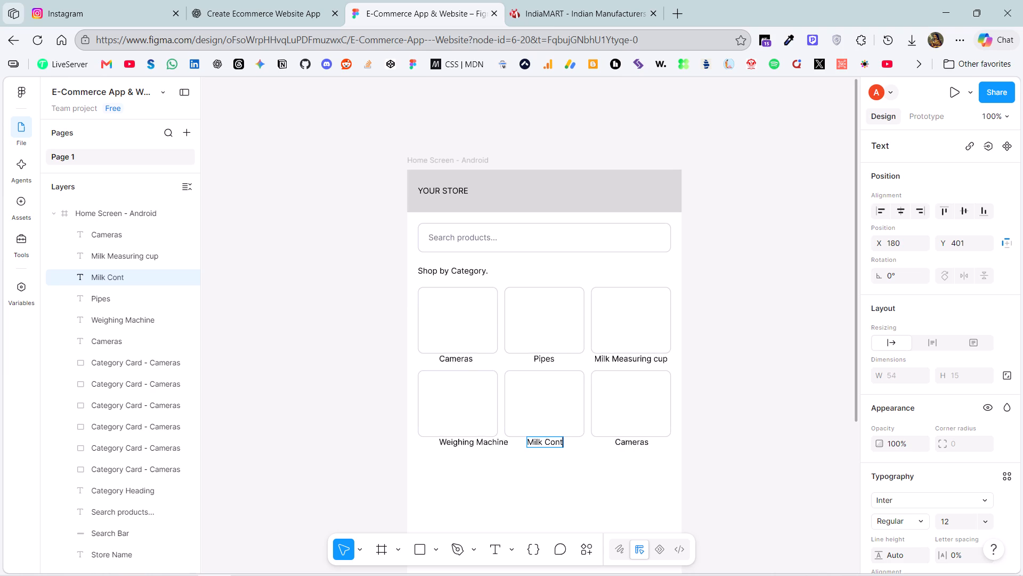
{"action": "type", "text": "ainer"}
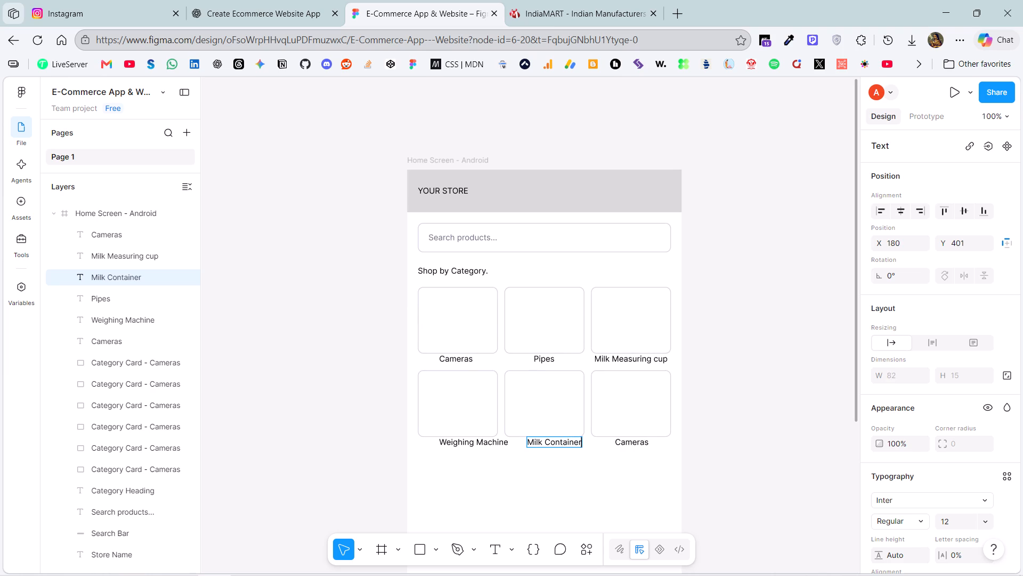
{"action": "key", "text": "s"}
{"action": "key", "text": "BackSpace"}
Change the label under the third card of the second row to "Wire".
{"action": "double_click", "coordinate": [633, 443]}
{"action": "key", "text": "shift+w"}
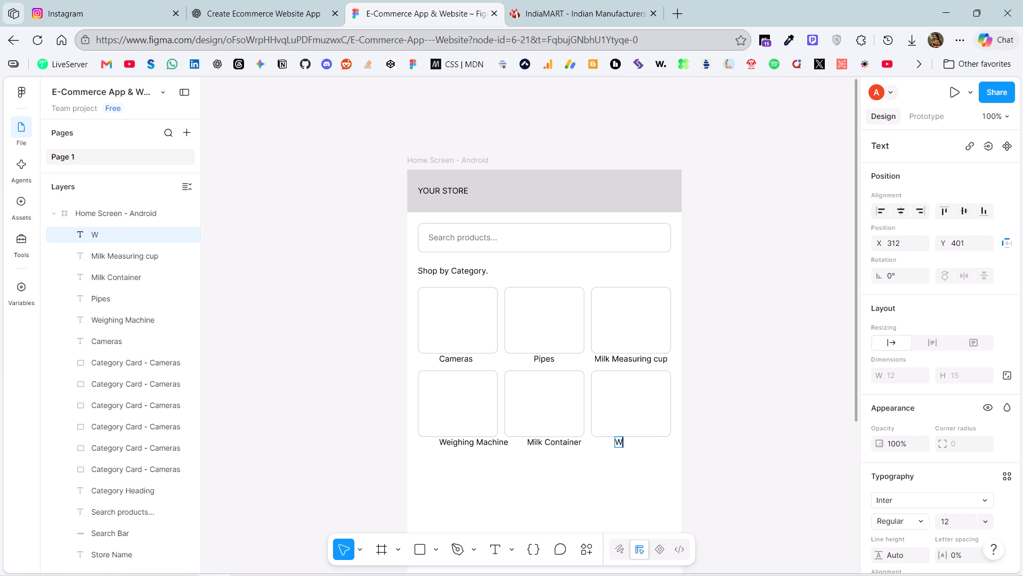
{"action": "type", "text": "ire"}
{"action": "left_click", "coordinate": [562, 478]}
Centre the second-row labels beneath their cards at Y 401: "Weighing Machine" at X 22, "Milk Container" at X 165 and "Wire" at X 323.
{"action": "left_click", "coordinate": [478, 442]}
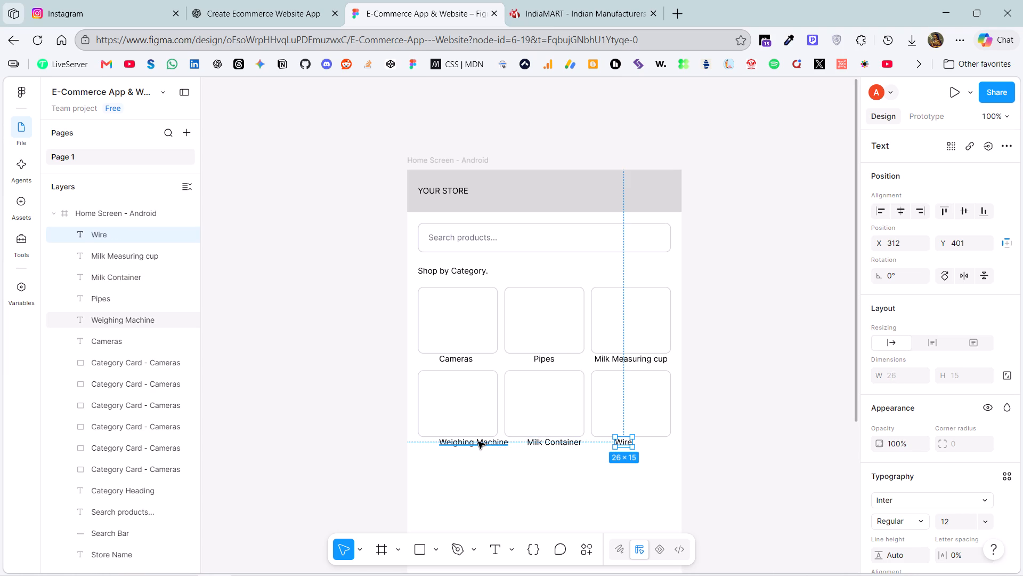
{"action": "left_click_drag", "start_coordinate": [480, 443], "coordinate": [462, 443]}
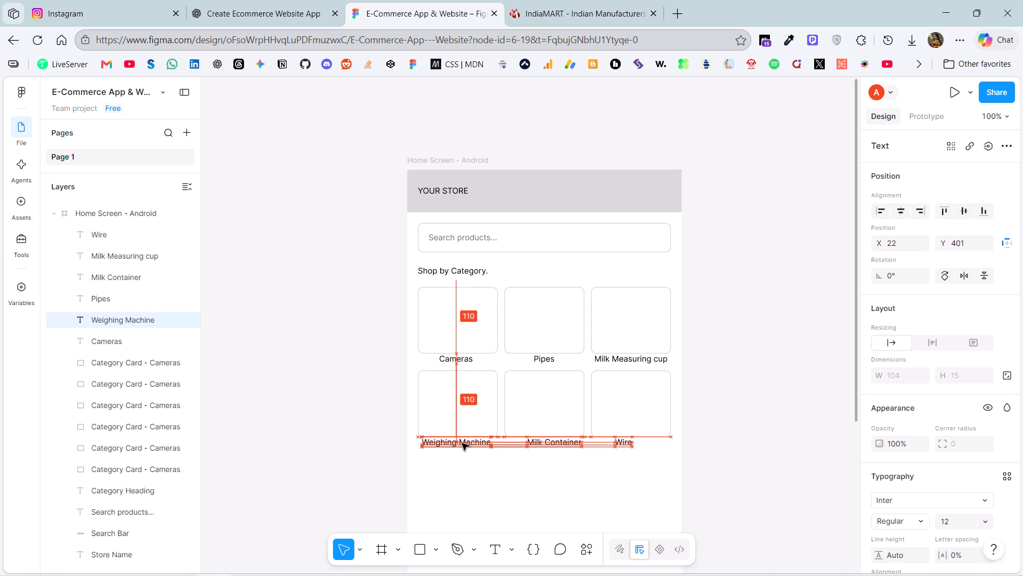
{"action": "left_click_drag", "start_coordinate": [462, 443], "coordinate": [463, 443]}
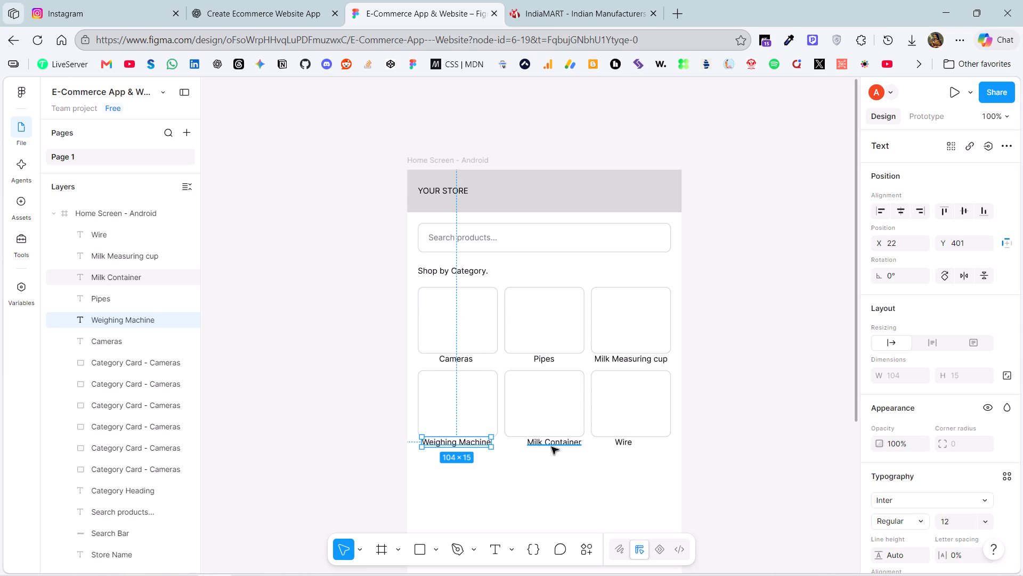
{"action": "left_click", "coordinate": [551, 447]}
{"action": "left_click_drag", "start_coordinate": [554, 444], "coordinate": [544, 444]}
{"action": "left_click", "coordinate": [628, 444]}
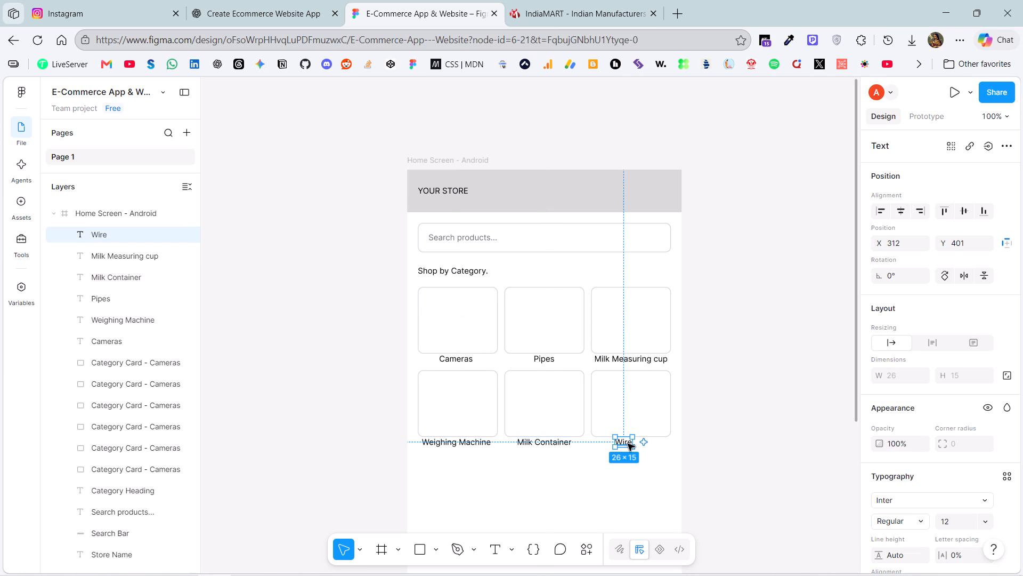
{"action": "left_click_drag", "start_coordinate": [628, 444], "coordinate": [635, 445]}
{"action": "left_click", "coordinate": [588, 465]}
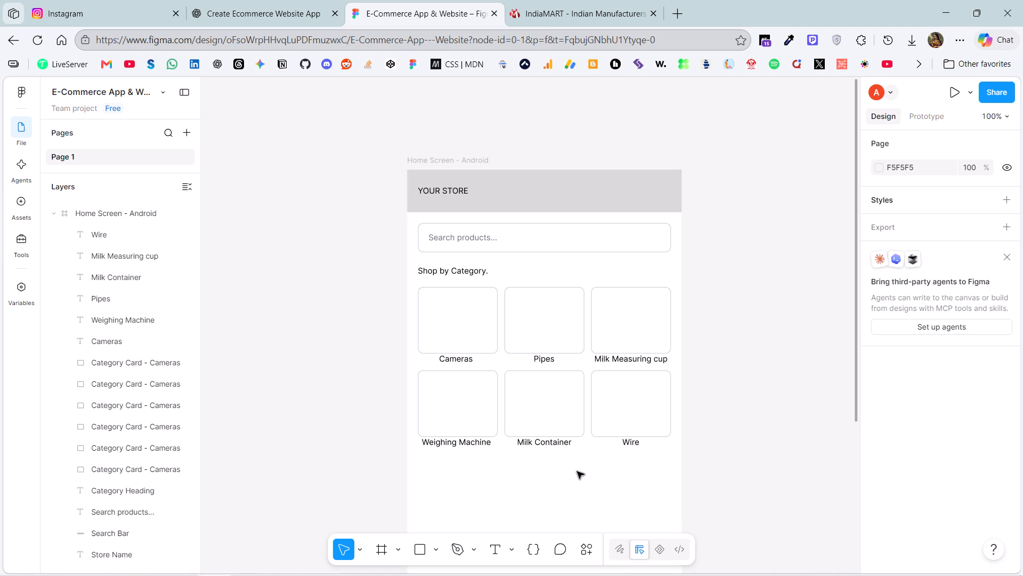
Lower the "Weighing Machine" label to Y 404, keeping it at X 22.
{"action": "left_click", "coordinate": [459, 444]}
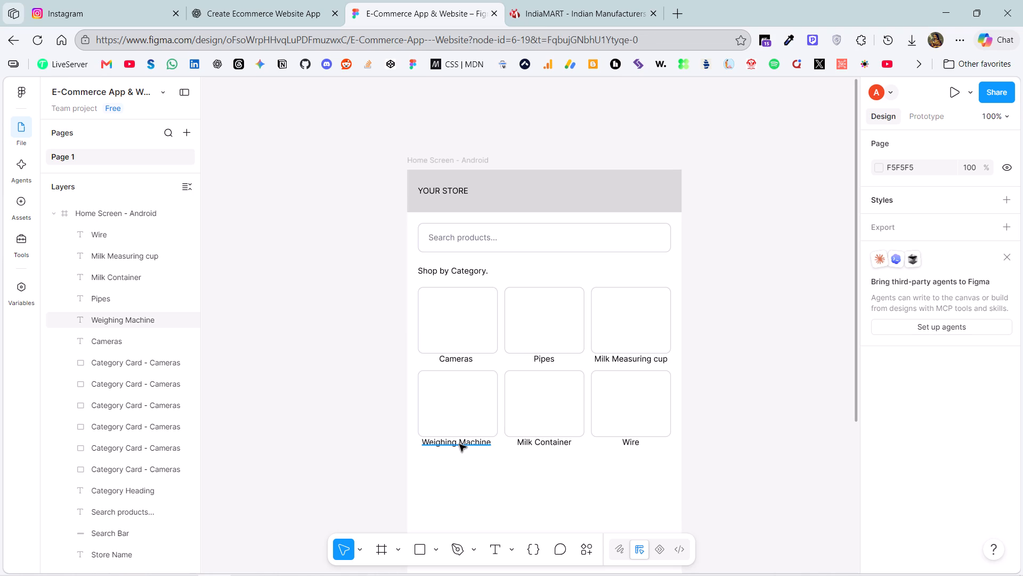
{"action": "key", "text": "Down"}
{"action": "key", "text": "Down"}
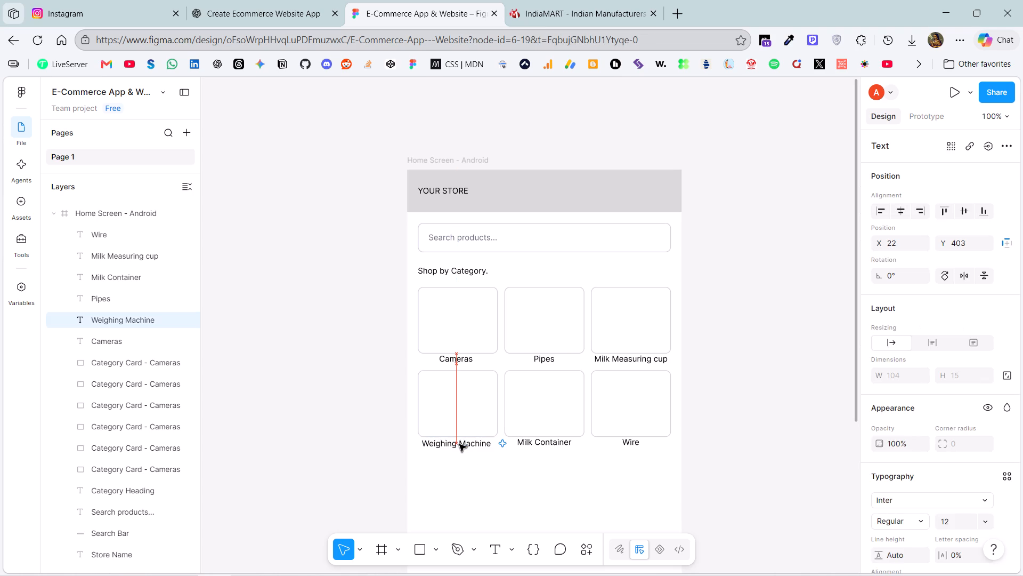
{"action": "key", "text": "Down"}
{"action": "key", "text": "Up"}
{"action": "key", "text": "Up"}
{"action": "key", "text": "Up"}
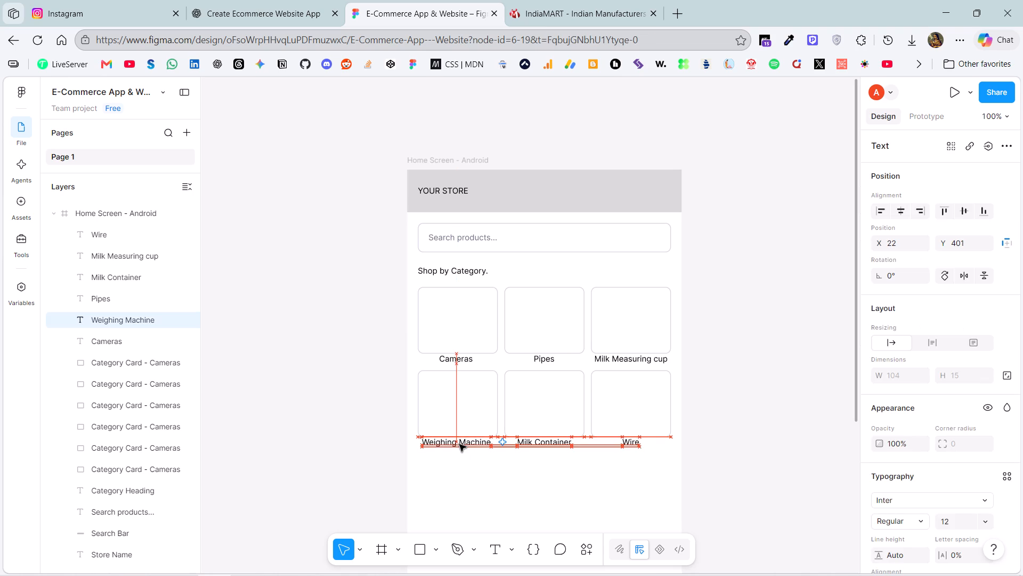
{"action": "key", "text": "Down"}
{"action": "key", "text": "Down"}
{"action": "key", "text": "Down"}
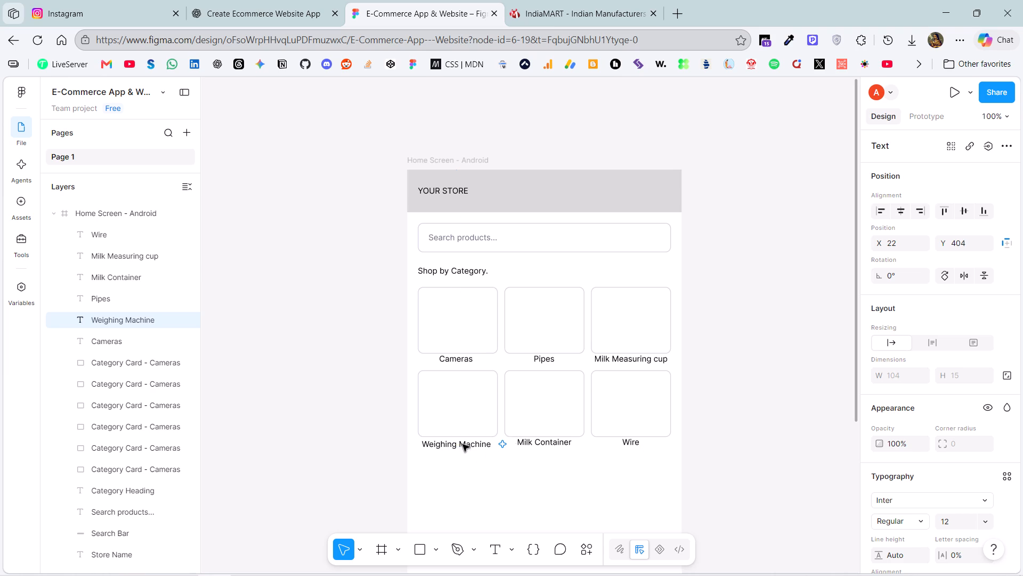
Lower the "Milk Container" and "Wire" labels to Y 404, in line with "Weighing Machine".
{"action": "left_click", "coordinate": [545, 446]}
{"action": "key", "text": "Down"}
{"action": "key", "text": "Down"}
{"action": "key", "text": "Down"}
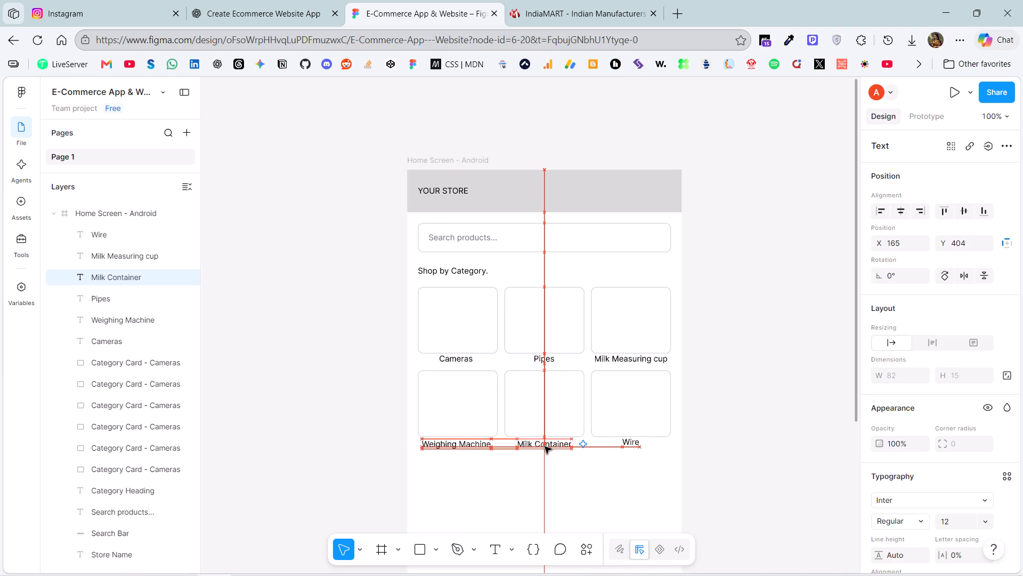
{"action": "left_click", "coordinate": [632, 445]}
{"action": "key", "text": "Down"}
{"action": "key", "text": "Down"}
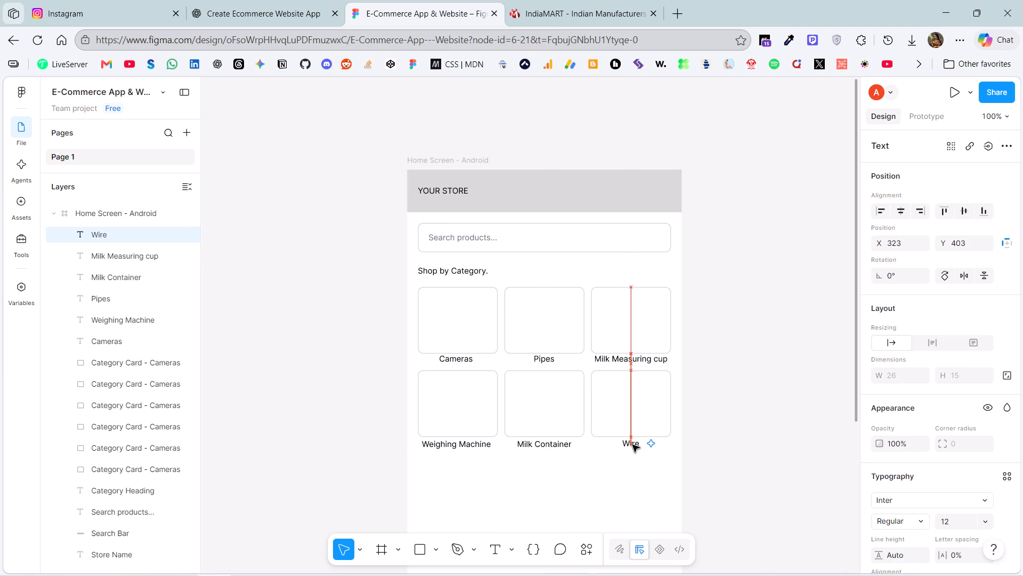
{"action": "key", "text": "Down"}
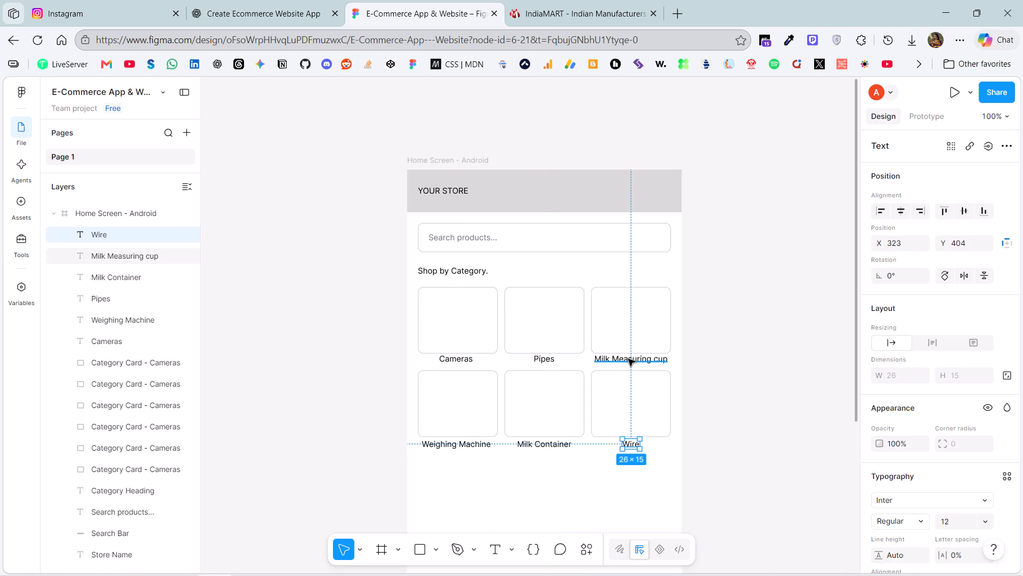
Lower the three first-row labels, "Milk Measuring cup", "Pipes" and "Cameras", by 3 px to Y 279.
{"action": "left_click", "coordinate": [625, 363]}
{"action": "key", "text": "Down"}
{"action": "key", "text": "Down"}
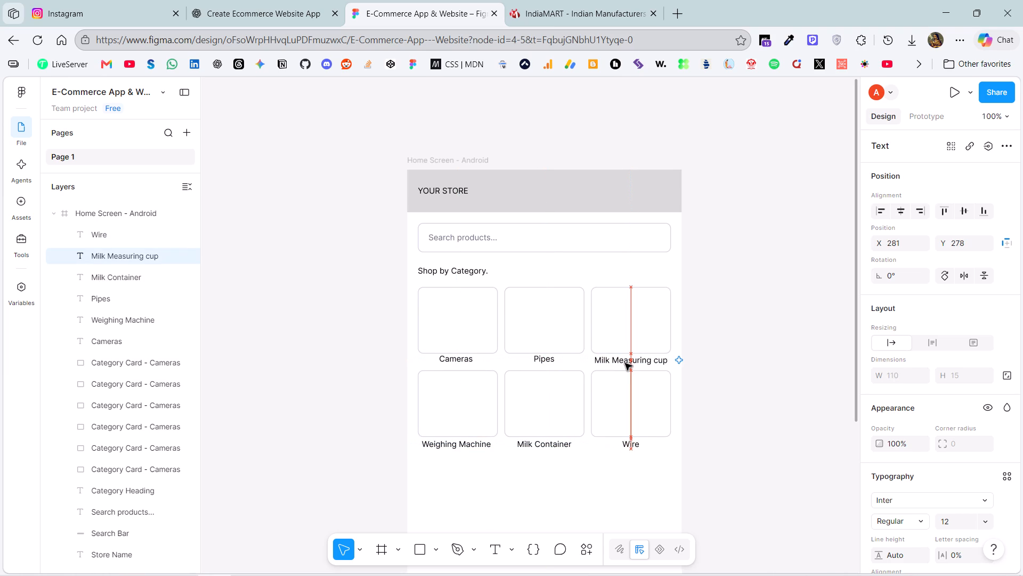
{"action": "key", "text": "Down"}
{"action": "left_click", "coordinate": [538, 362]}
{"action": "key", "text": "Down"}
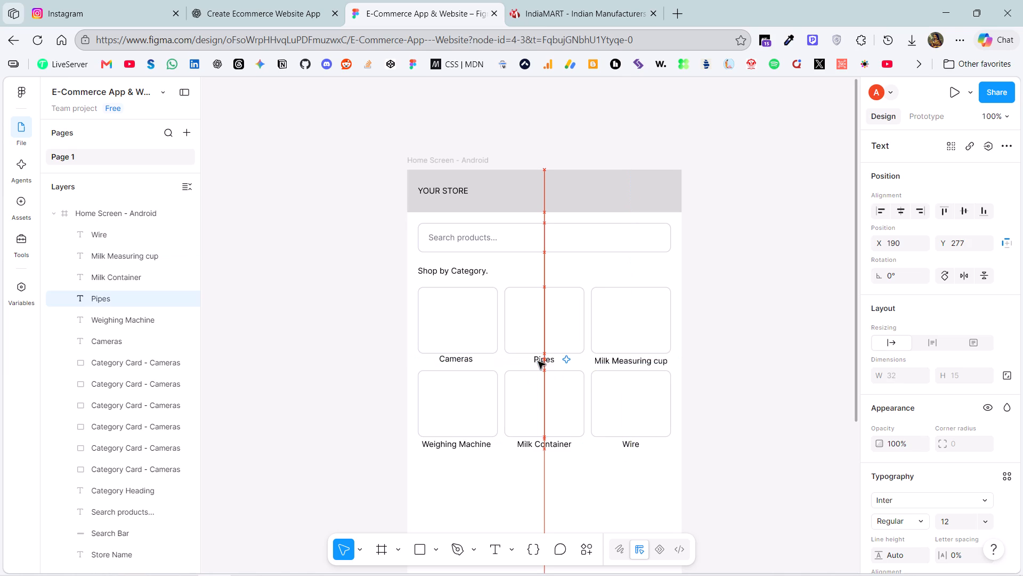
{"action": "key", "text": "Down"}
{"action": "key", "text": "Down"}
{"action": "left_click", "coordinate": [453, 358]}
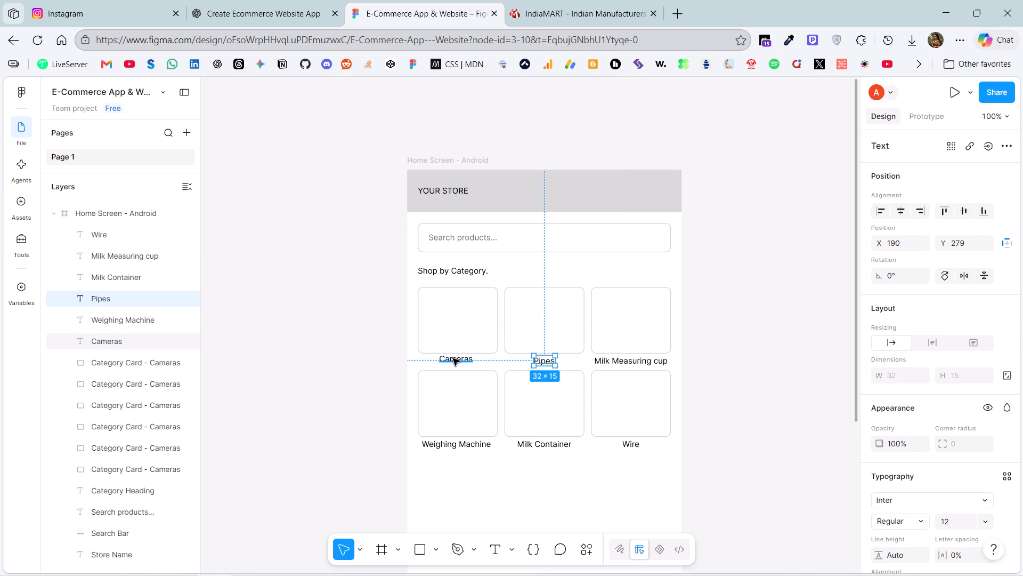
{"action": "key", "text": "Down"}
{"action": "key", "text": "Down"}
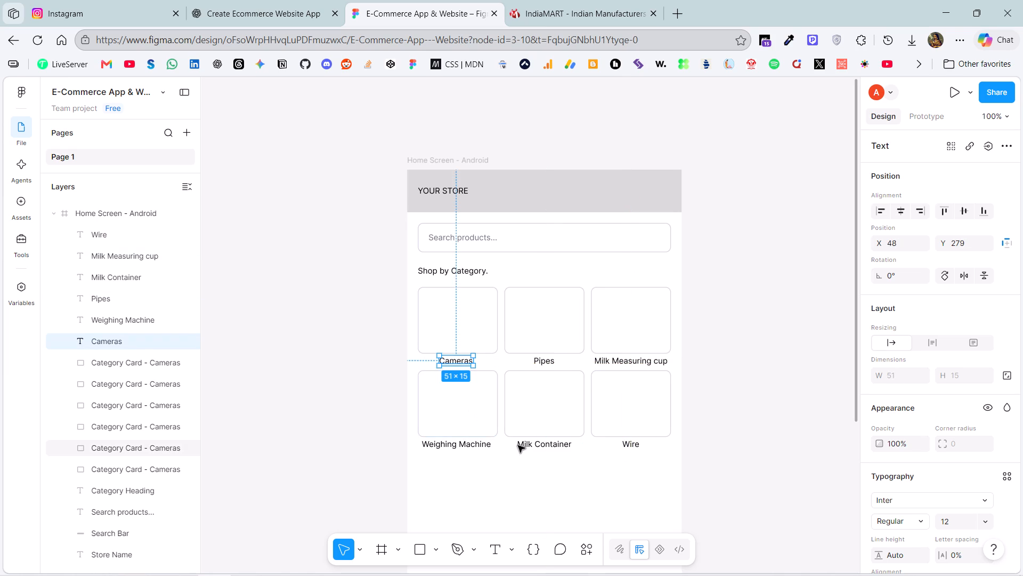
{"action": "left_click", "coordinate": [561, 510]}
Move the three second-row cards together with their labels slightly down, widening the gap below the first-row labels.
{"action": "left_click_drag", "start_coordinate": [659, 465], "coordinate": [643, 452]}
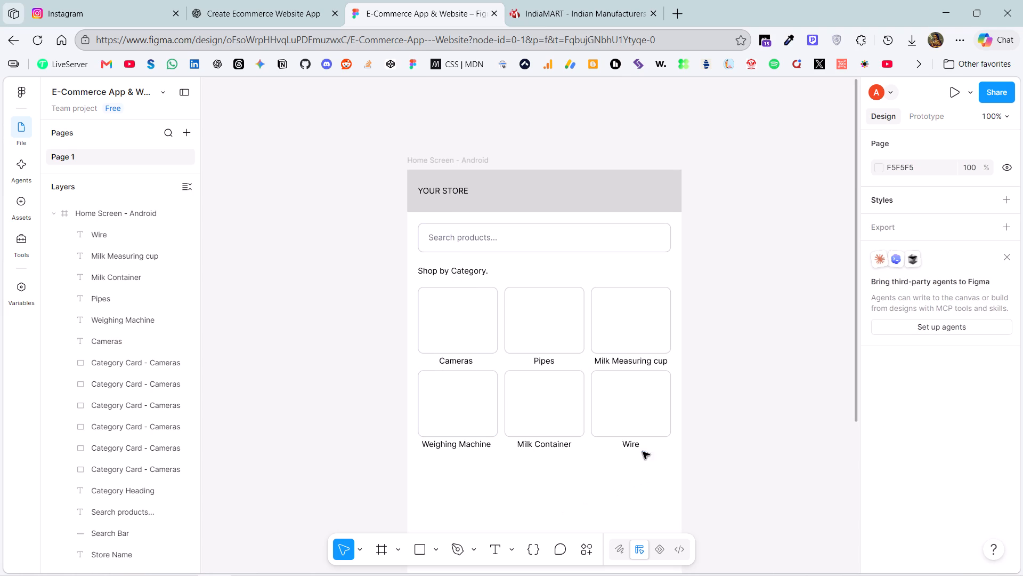
{"action": "left_click_drag", "start_coordinate": [643, 452], "coordinate": [472, 402]}
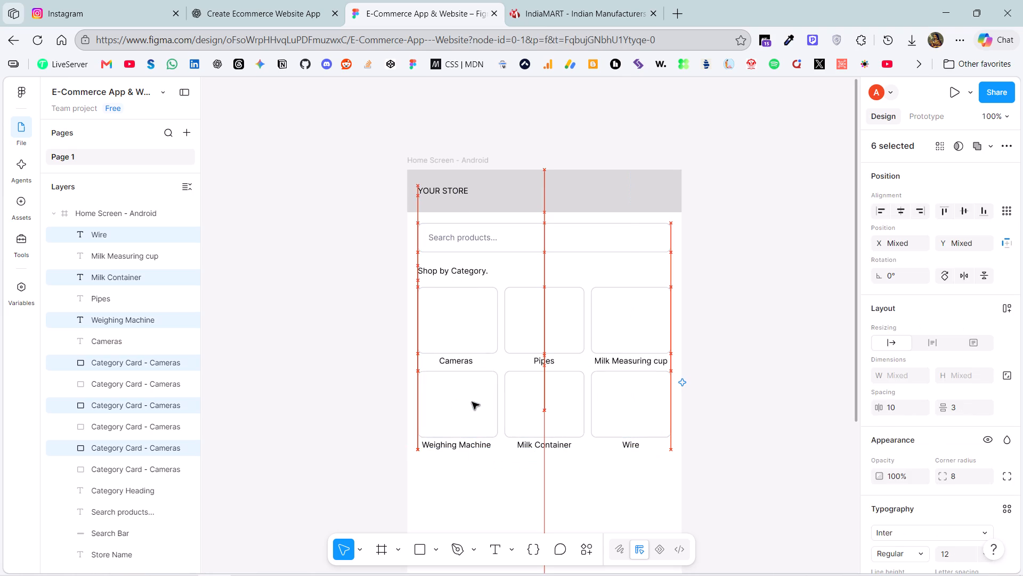
{"action": "key", "text": "Down"}
{"action": "key", "text": "Down"}
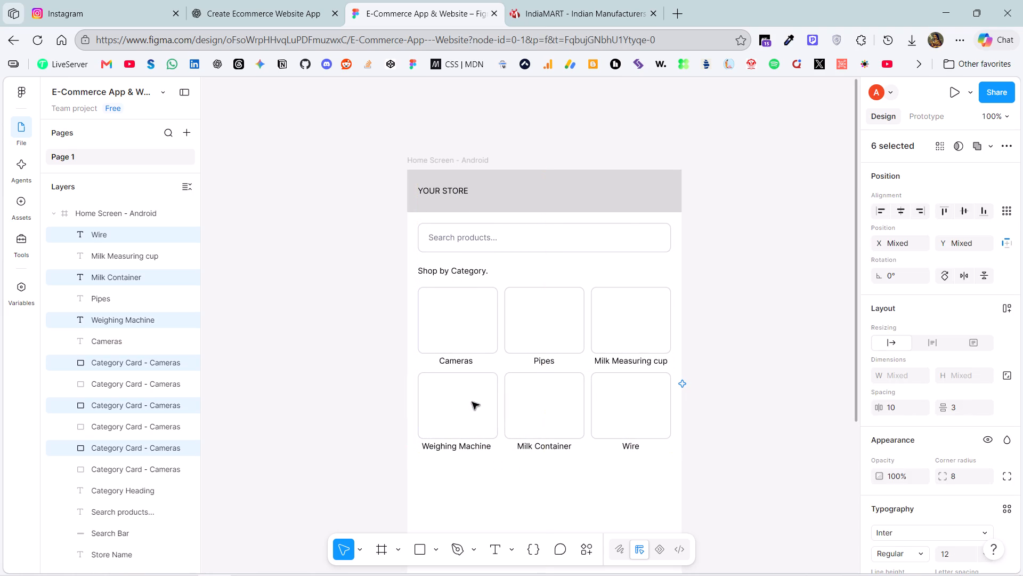
{"action": "left_click", "coordinate": [518, 412]}
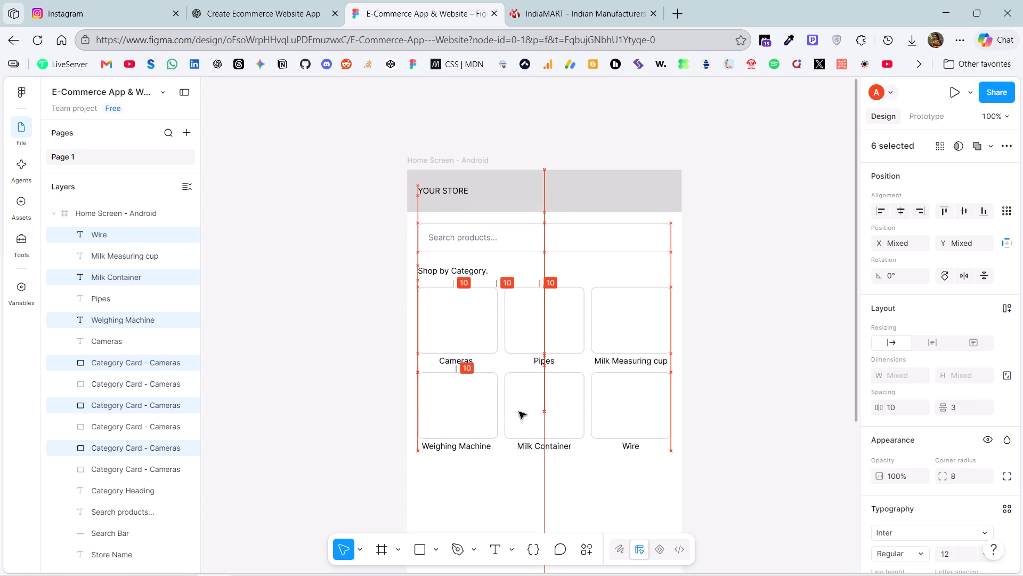
{"action": "left_click", "coordinate": [515, 483]}
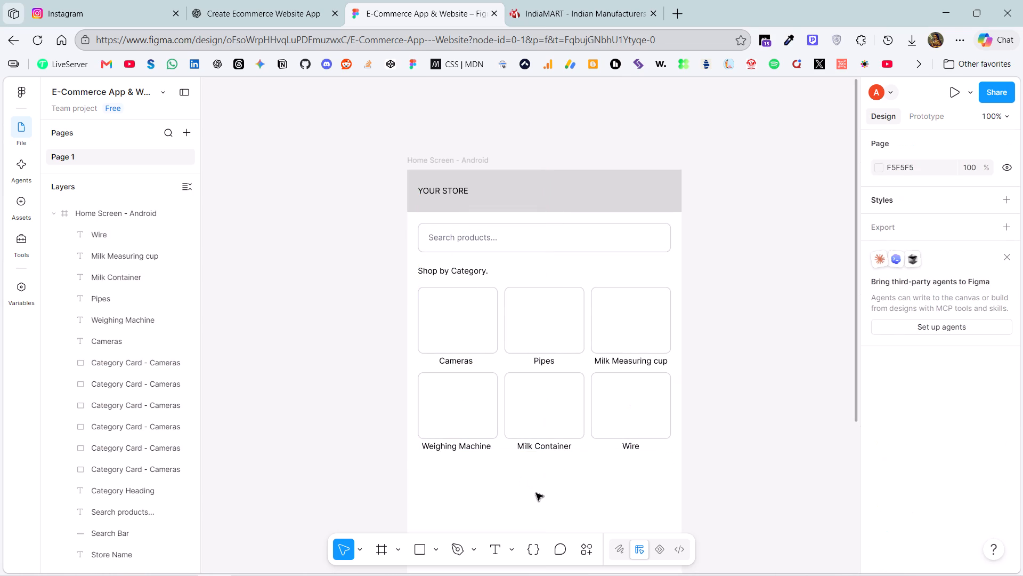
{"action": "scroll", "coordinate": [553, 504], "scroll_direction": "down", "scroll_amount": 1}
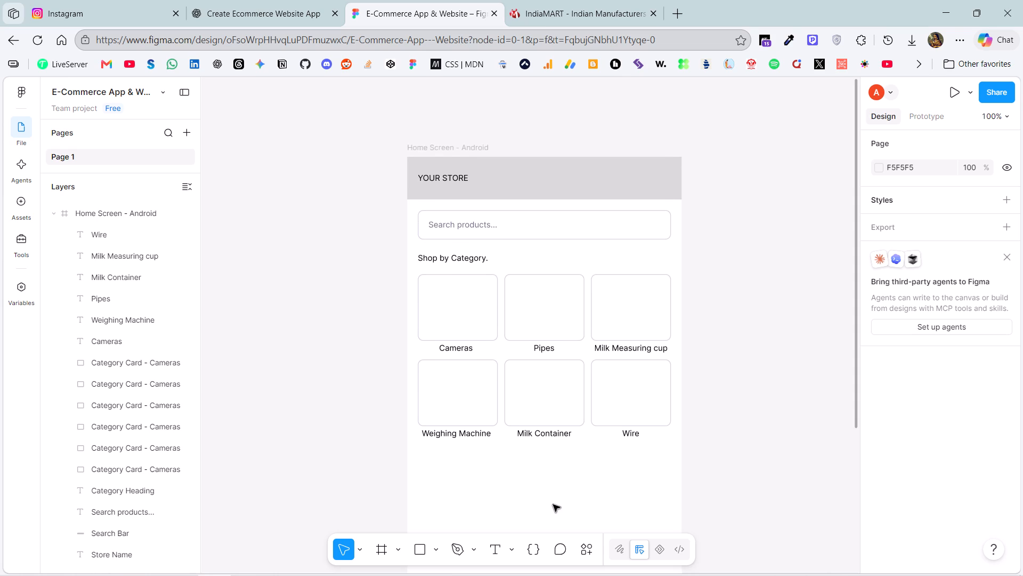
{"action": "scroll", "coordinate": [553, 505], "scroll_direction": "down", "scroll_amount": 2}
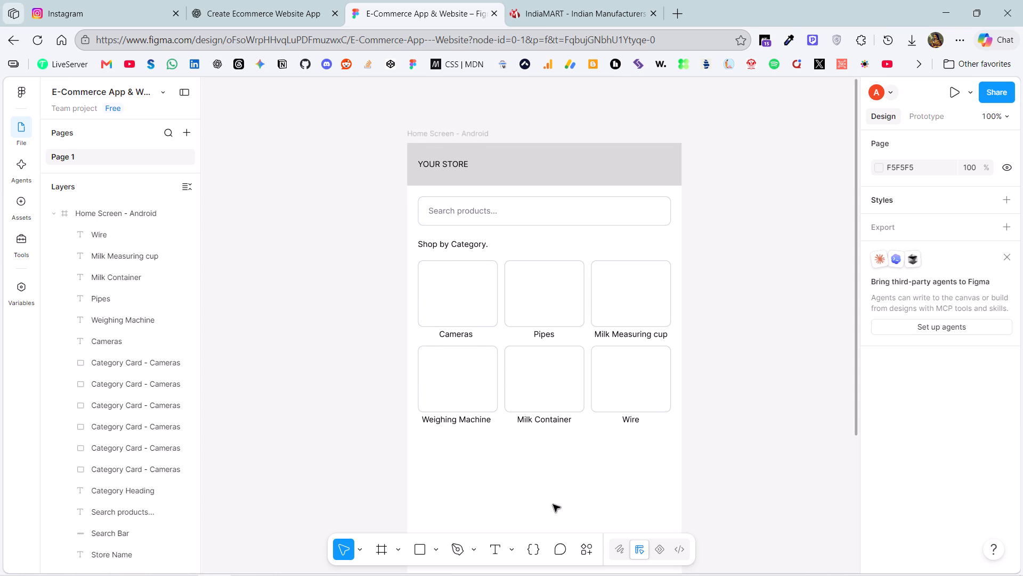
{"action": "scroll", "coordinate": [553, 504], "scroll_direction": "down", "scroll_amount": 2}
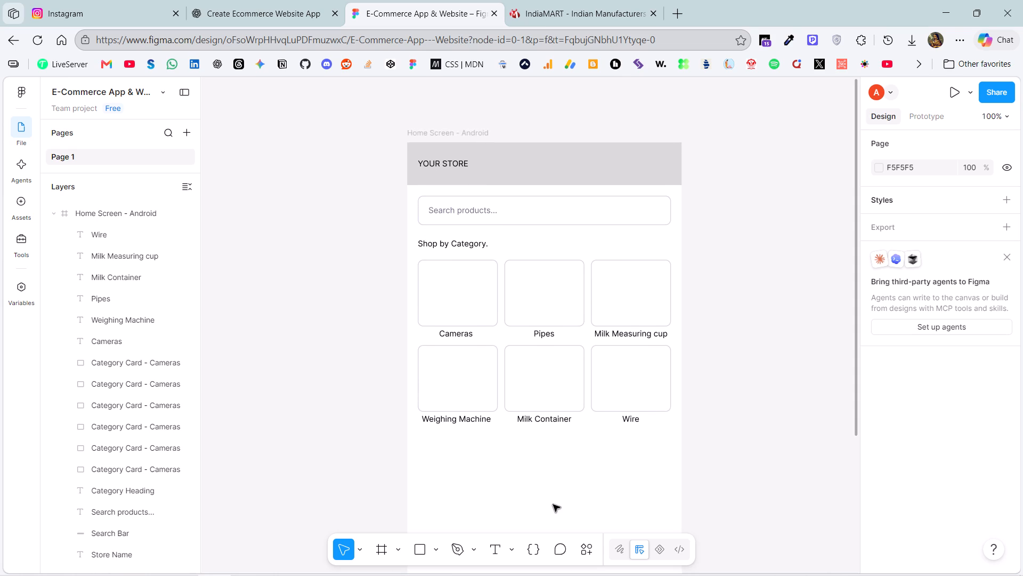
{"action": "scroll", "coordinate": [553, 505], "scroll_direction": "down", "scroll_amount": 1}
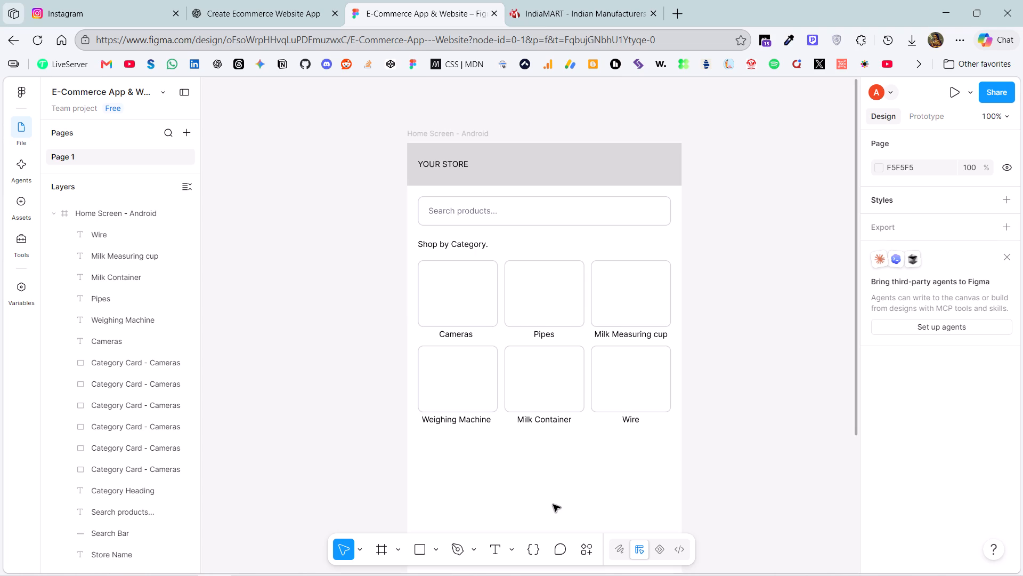
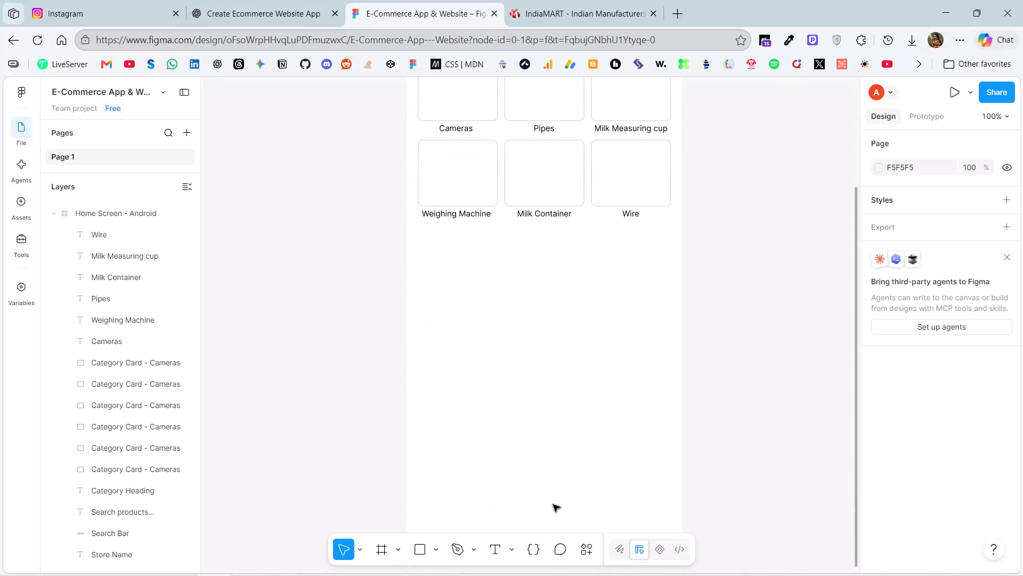
Draw a rectangle 49 px high along the bottom edge of the home screen frame, spanning the full 412 px width.
{"action": "key", "text": "r"}
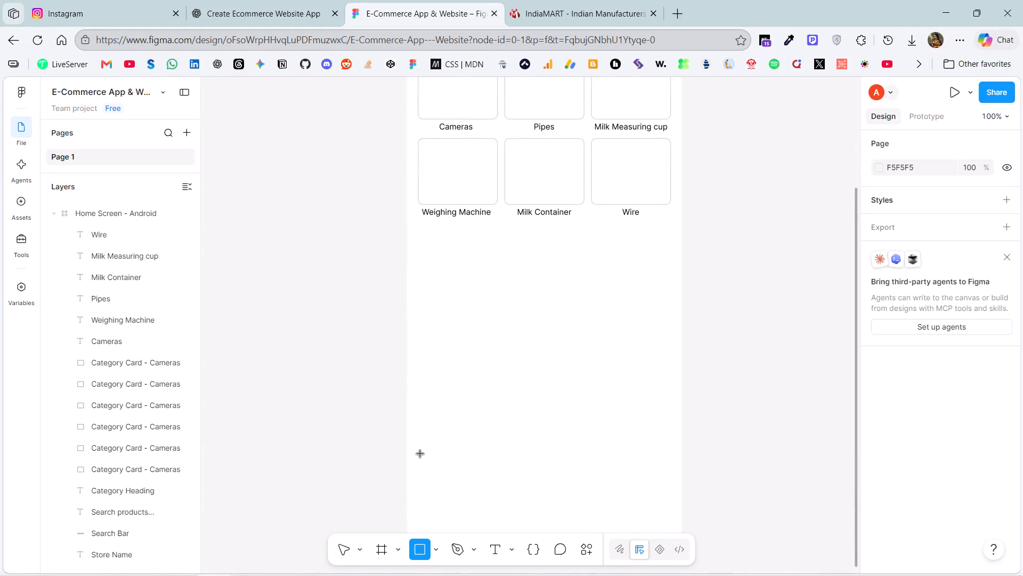
{"action": "left_click_drag", "start_coordinate": [420, 454], "coordinate": [672, 486]}
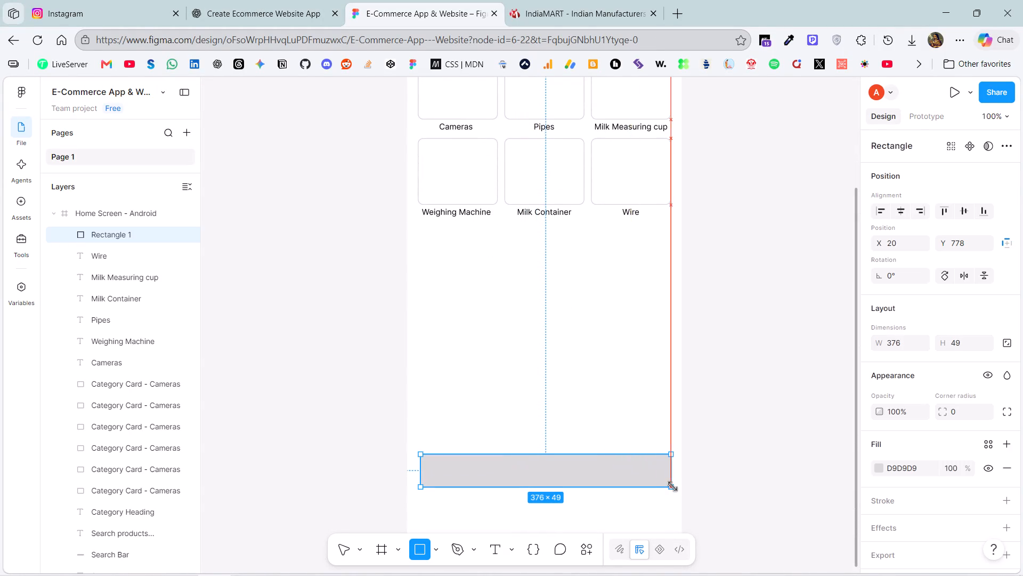
{"action": "scroll", "coordinate": [742, 439], "scroll_direction": "down", "scroll_amount": 2}
{"action": "scroll", "coordinate": [742, 439], "scroll_direction": "up", "scroll_amount": 1}
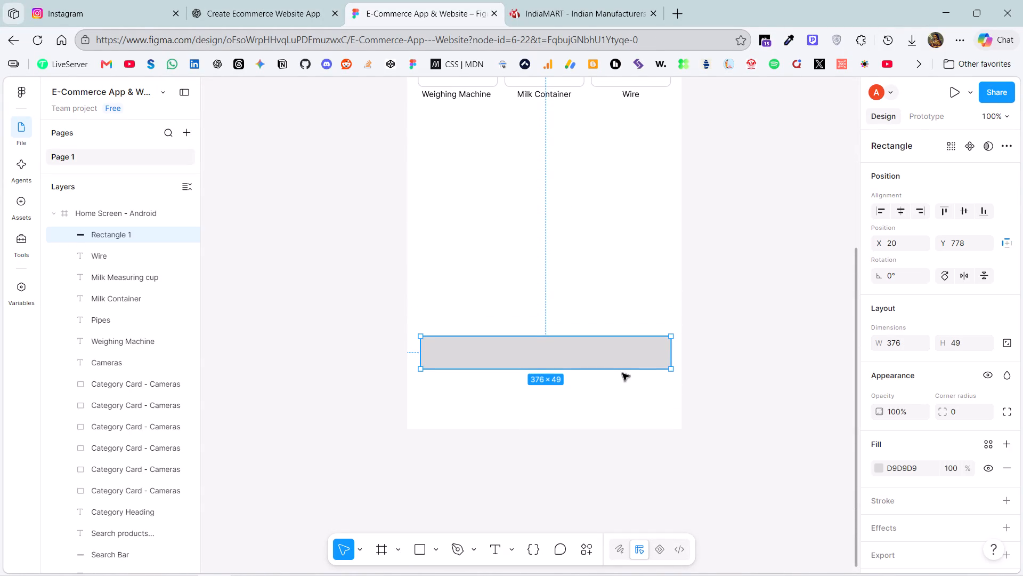
{"action": "left_click_drag", "start_coordinate": [607, 354], "coordinate": [610, 413]}
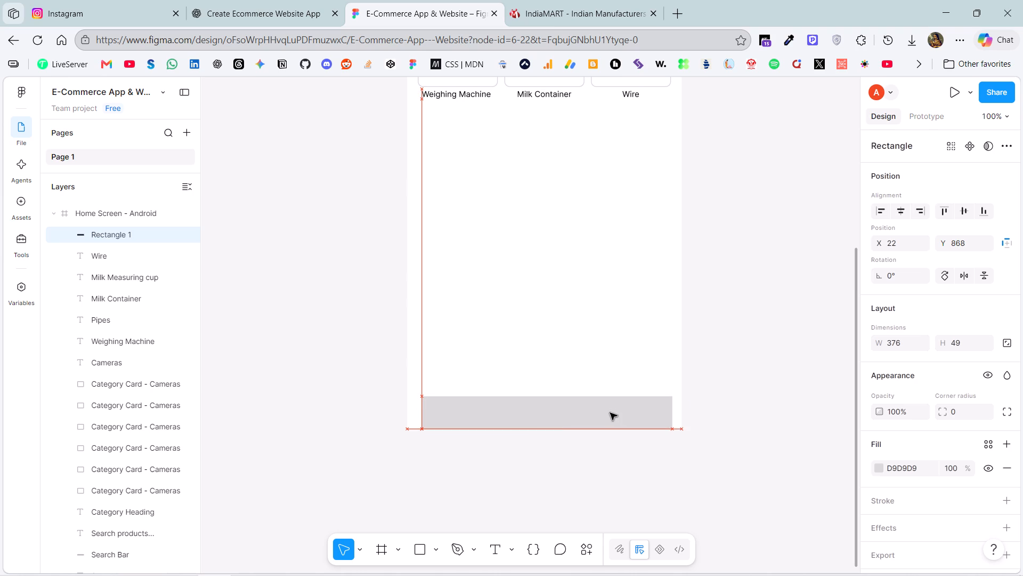
{"action": "left_click_drag", "start_coordinate": [671, 411], "coordinate": [683, 411]}
{"action": "left_click_drag", "start_coordinate": [420, 413], "coordinate": [397, 412]}
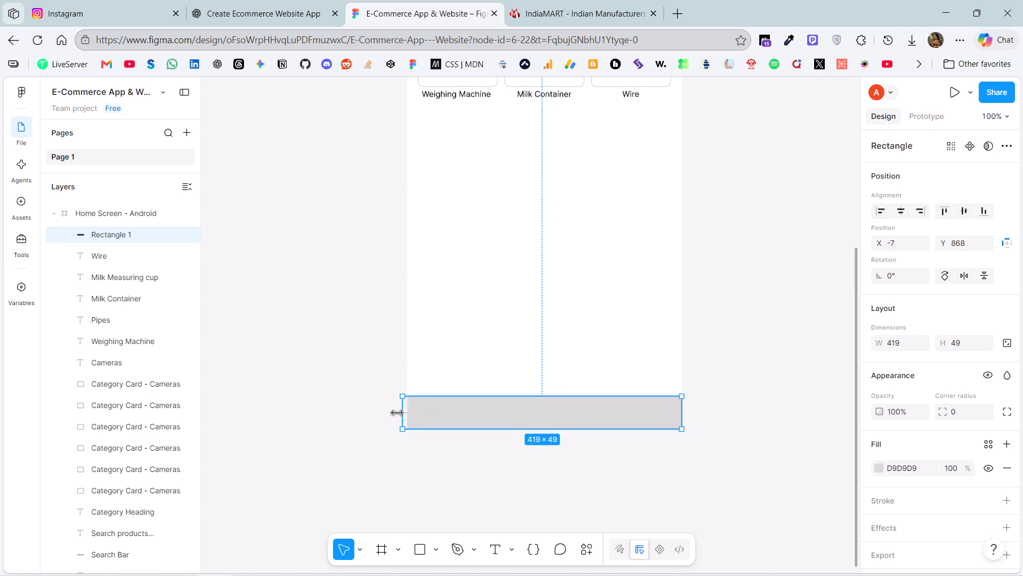
{"action": "left_click_drag", "start_coordinate": [397, 412], "coordinate": [410, 413]}
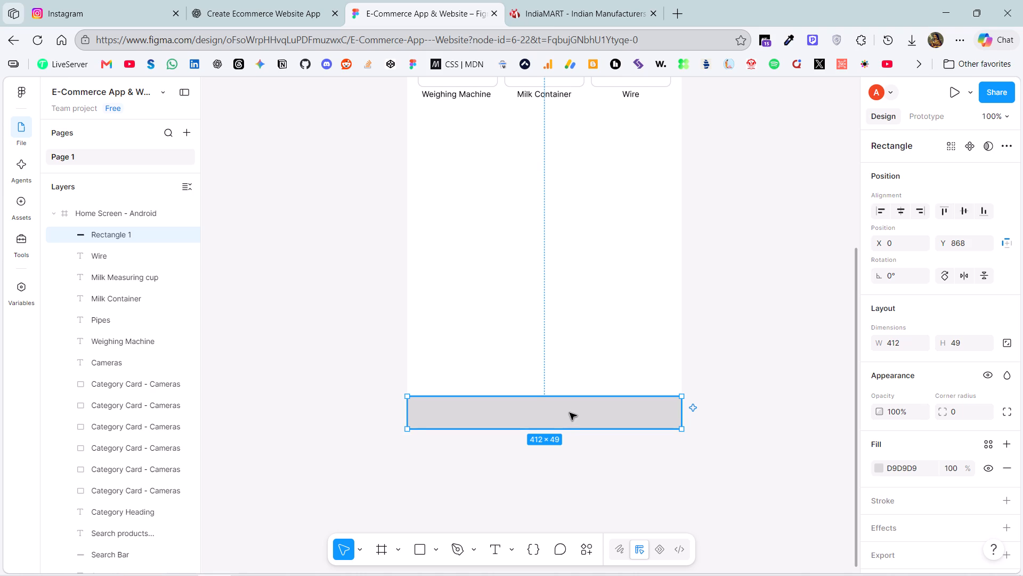
Set the bottom rectangle's height to 64 and align it flush with the frame's bottom edge at Y 853.
{"action": "left_click", "coordinate": [954, 343]}
{"action": "type", "text": "65"}
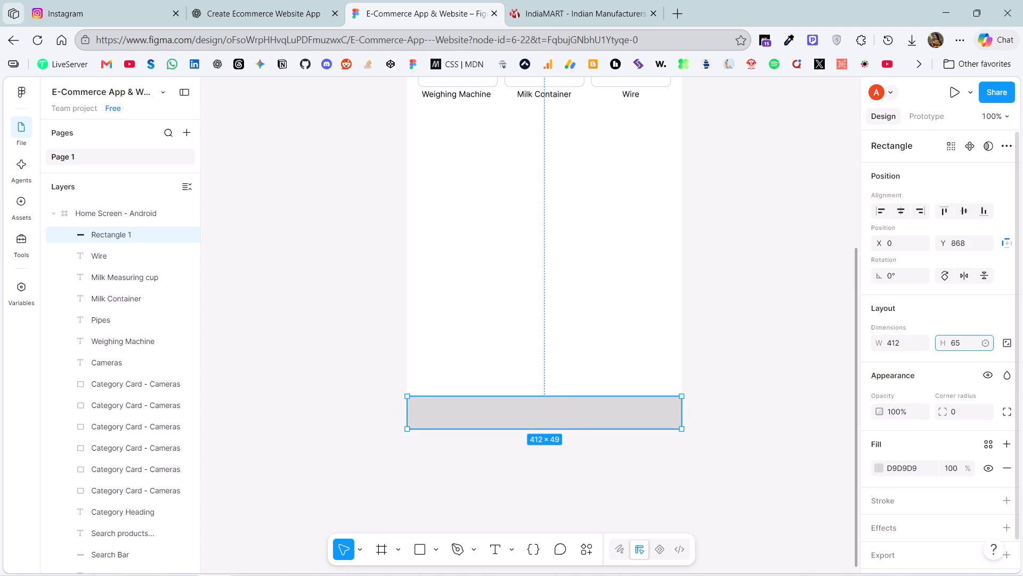
{"action": "key", "text": "Down"}
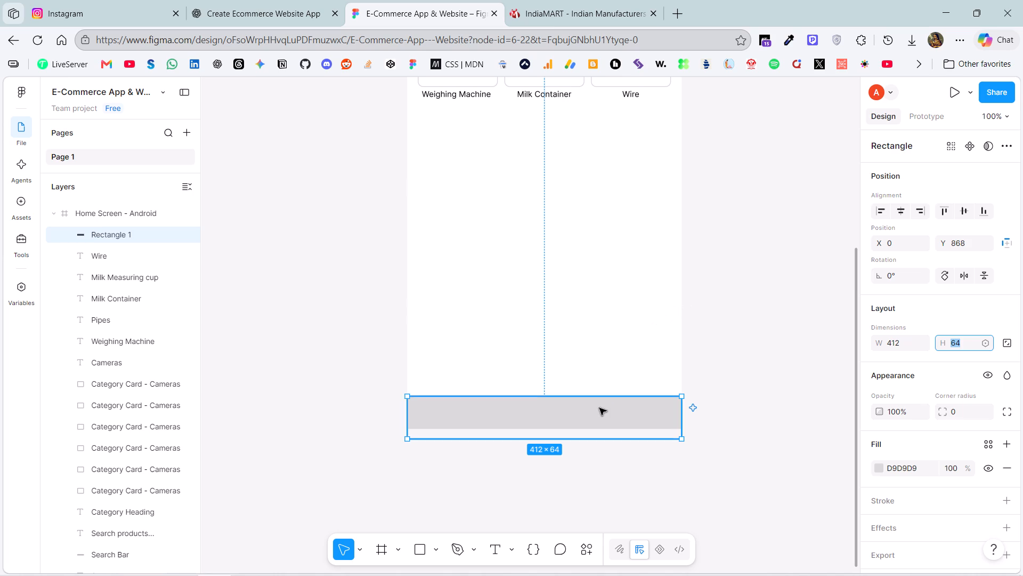
{"action": "left_click_drag", "start_coordinate": [599, 408], "coordinate": [598, 399]}
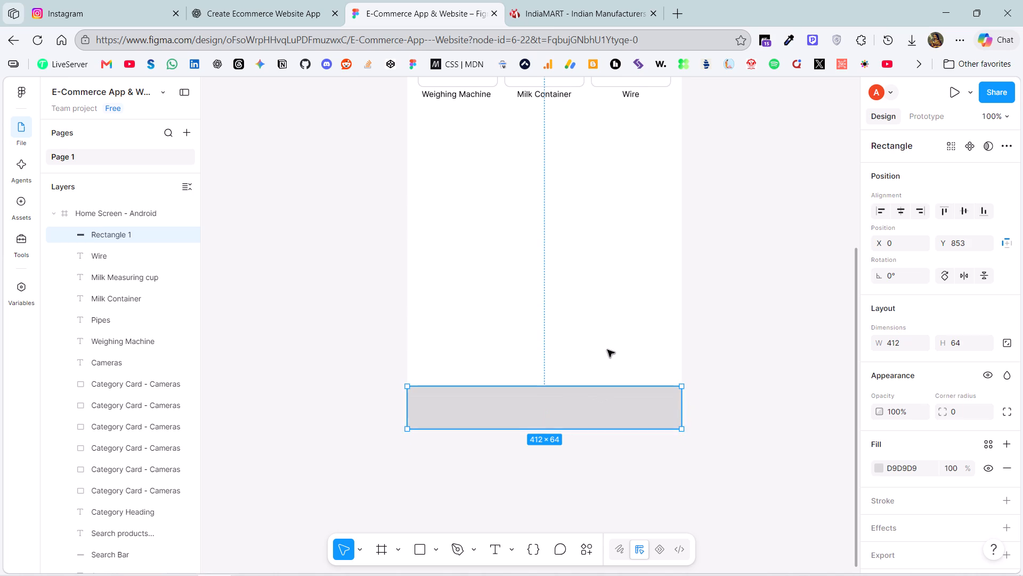
{"action": "left_click", "coordinate": [607, 350]}
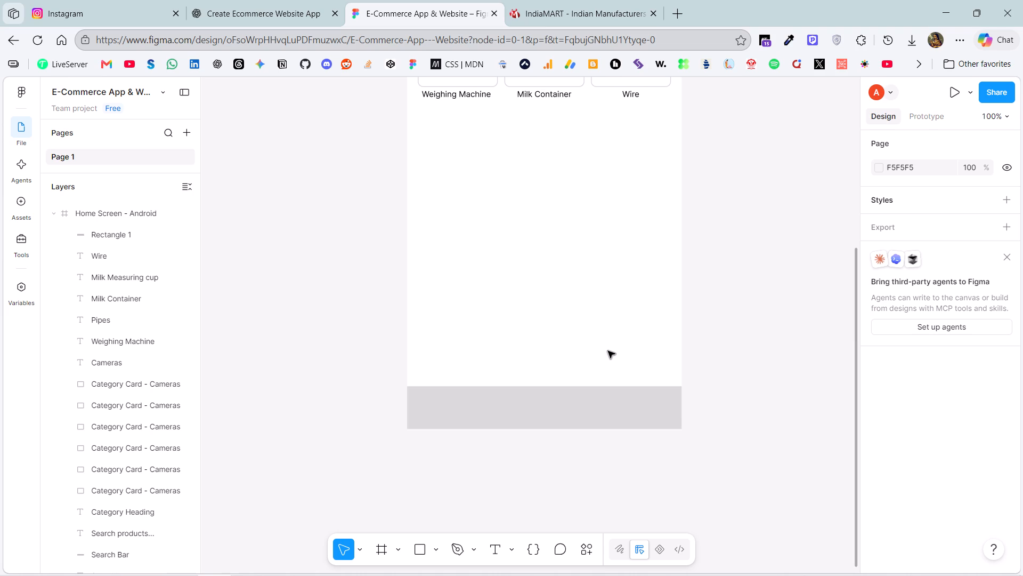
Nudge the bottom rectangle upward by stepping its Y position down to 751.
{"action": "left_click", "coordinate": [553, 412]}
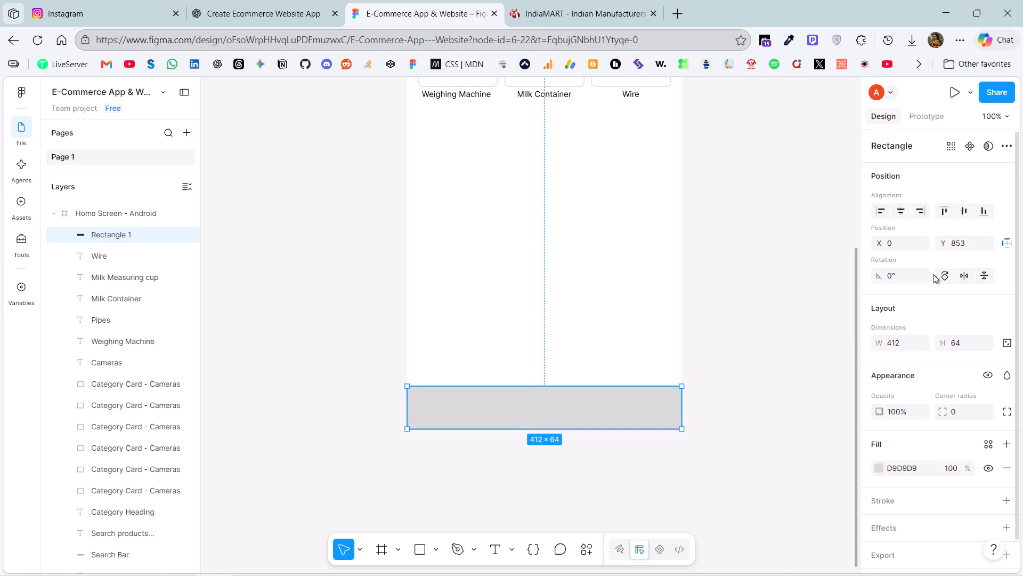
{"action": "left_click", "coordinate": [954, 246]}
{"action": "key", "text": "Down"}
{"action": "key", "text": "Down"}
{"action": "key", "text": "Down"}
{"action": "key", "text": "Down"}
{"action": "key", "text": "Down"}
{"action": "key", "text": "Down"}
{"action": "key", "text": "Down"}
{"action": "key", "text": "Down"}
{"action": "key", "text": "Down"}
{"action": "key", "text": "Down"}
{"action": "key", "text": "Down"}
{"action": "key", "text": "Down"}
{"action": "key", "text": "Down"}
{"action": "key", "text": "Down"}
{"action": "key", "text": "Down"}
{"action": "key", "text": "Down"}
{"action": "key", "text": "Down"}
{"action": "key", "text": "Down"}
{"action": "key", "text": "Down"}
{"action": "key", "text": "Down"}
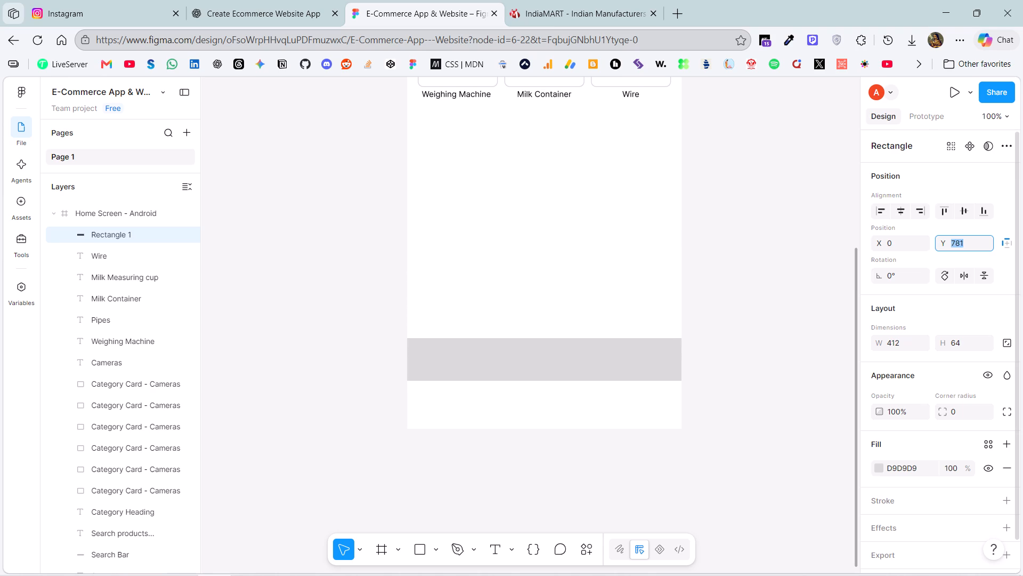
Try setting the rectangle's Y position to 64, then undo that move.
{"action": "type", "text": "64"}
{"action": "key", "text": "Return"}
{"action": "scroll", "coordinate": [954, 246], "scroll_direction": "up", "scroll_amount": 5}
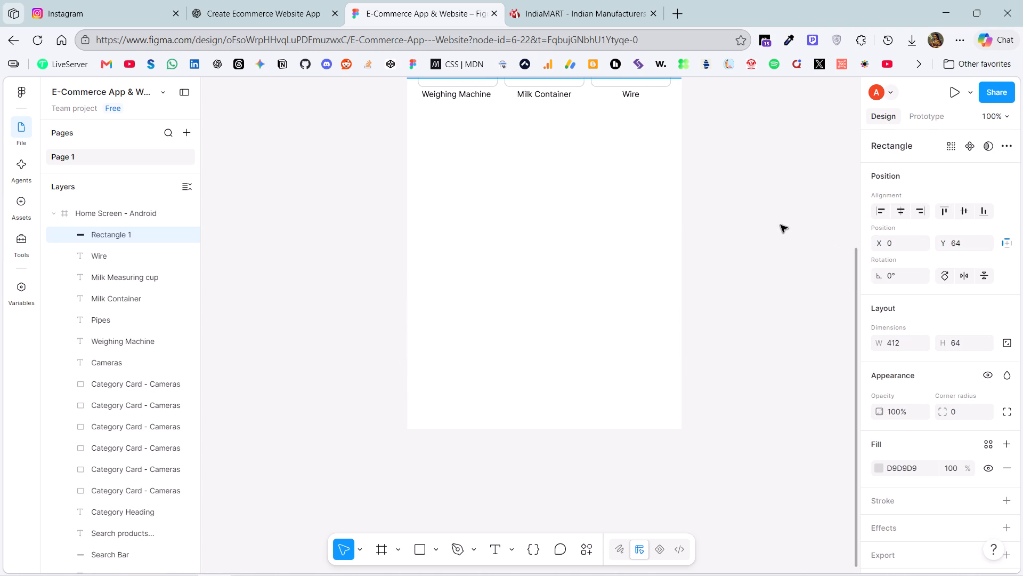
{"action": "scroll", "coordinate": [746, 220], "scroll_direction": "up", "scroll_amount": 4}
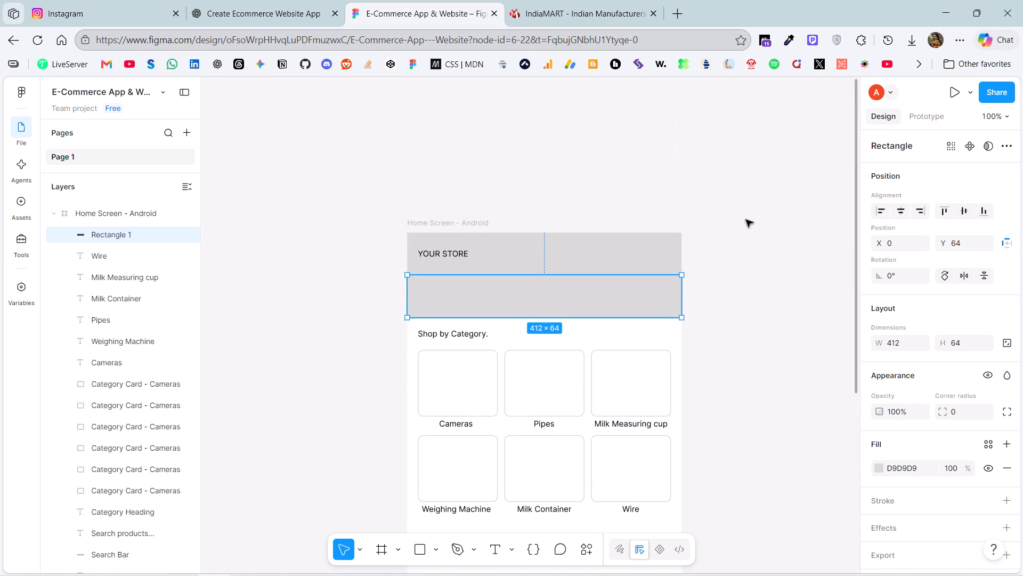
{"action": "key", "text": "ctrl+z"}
Move the 412 × 64 rectangle down flush with the frame's bottom edge, at Y 853.
{"action": "scroll", "coordinate": [746, 220], "scroll_direction": "down", "scroll_amount": 2}
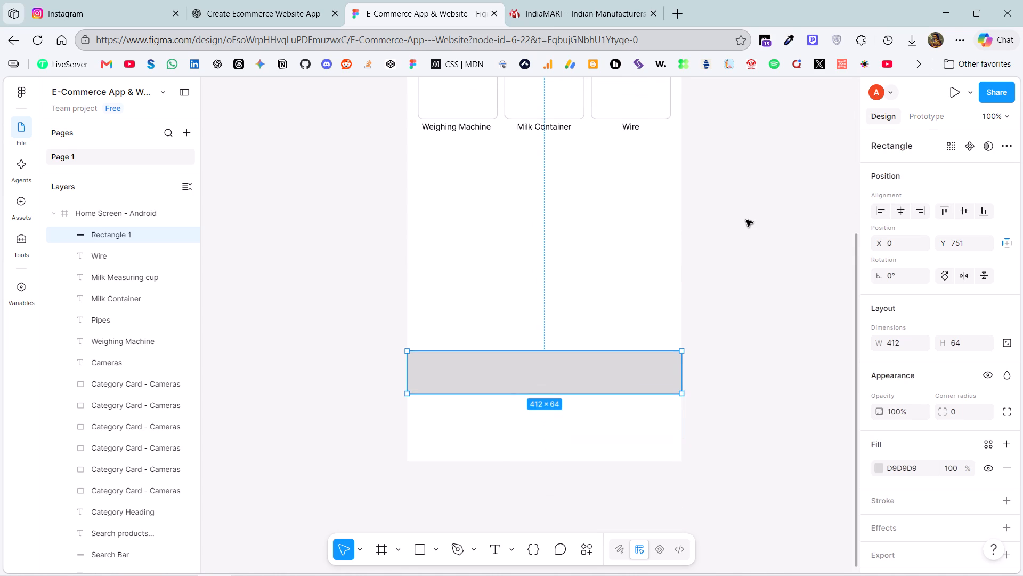
{"action": "scroll", "coordinate": [746, 220], "scroll_direction": "down", "scroll_amount": 2}
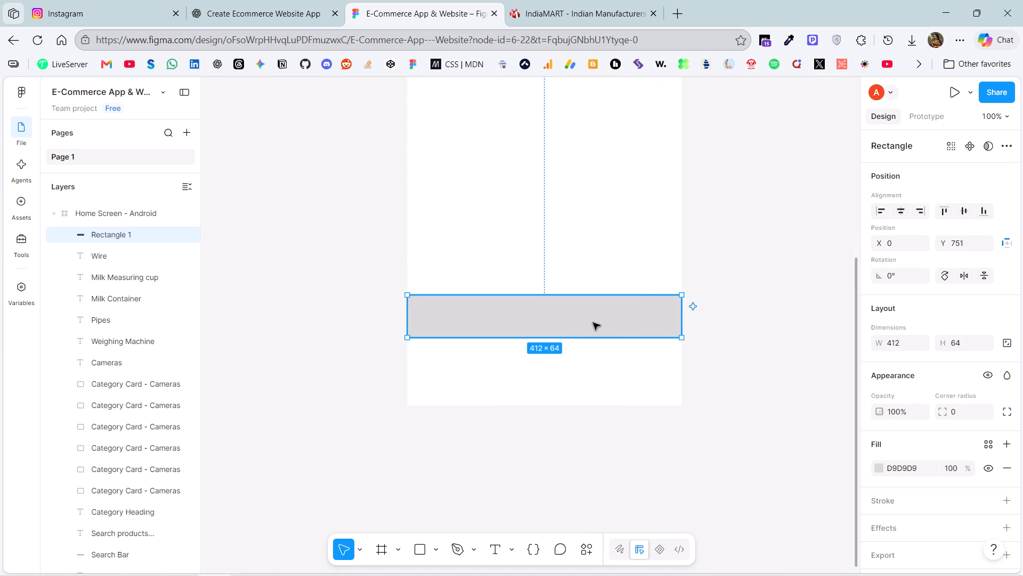
{"action": "left_click_drag", "start_coordinate": [593, 323], "coordinate": [595, 347]}
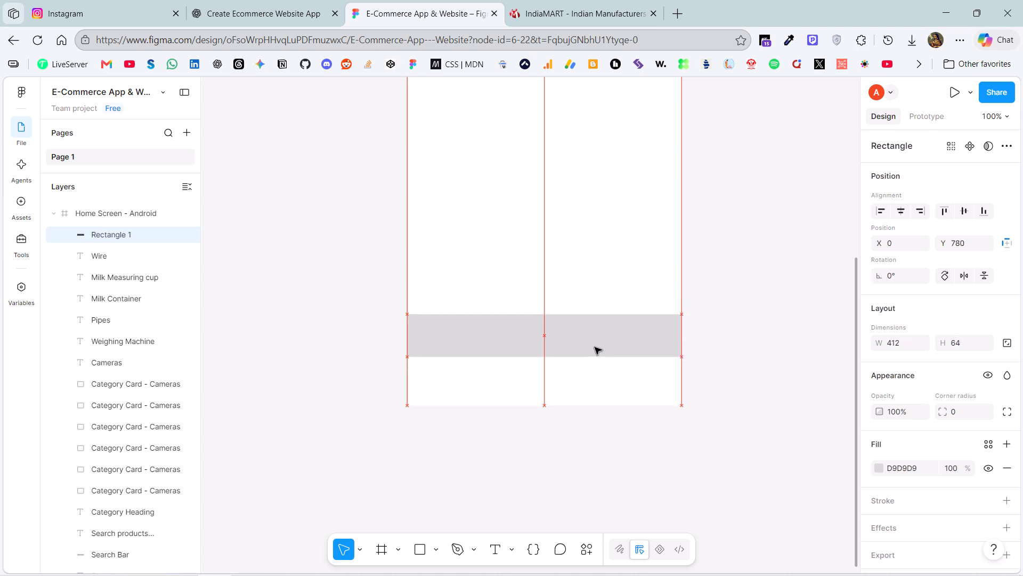
{"action": "left_click_drag", "start_coordinate": [595, 347], "coordinate": [592, 390]}
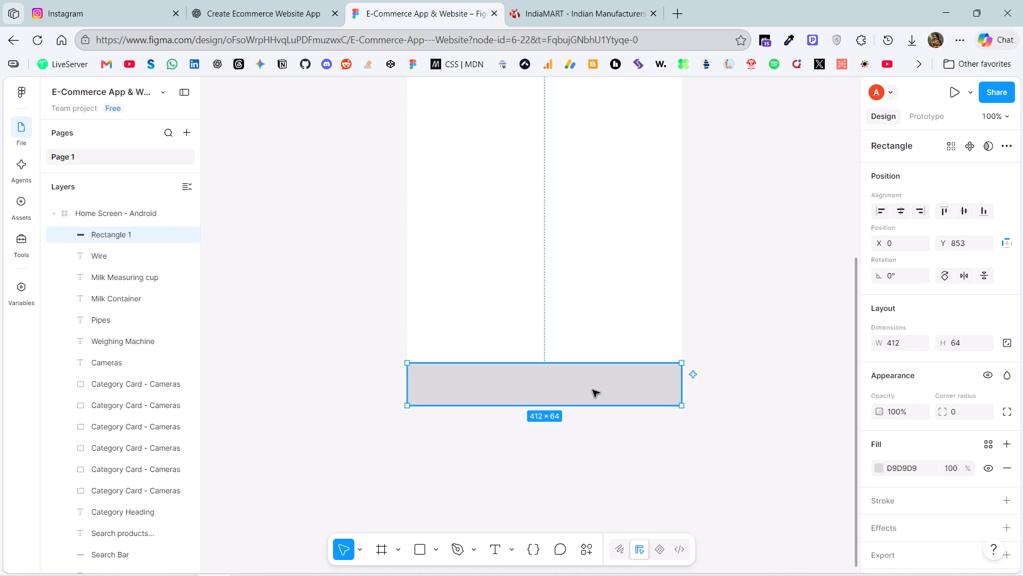
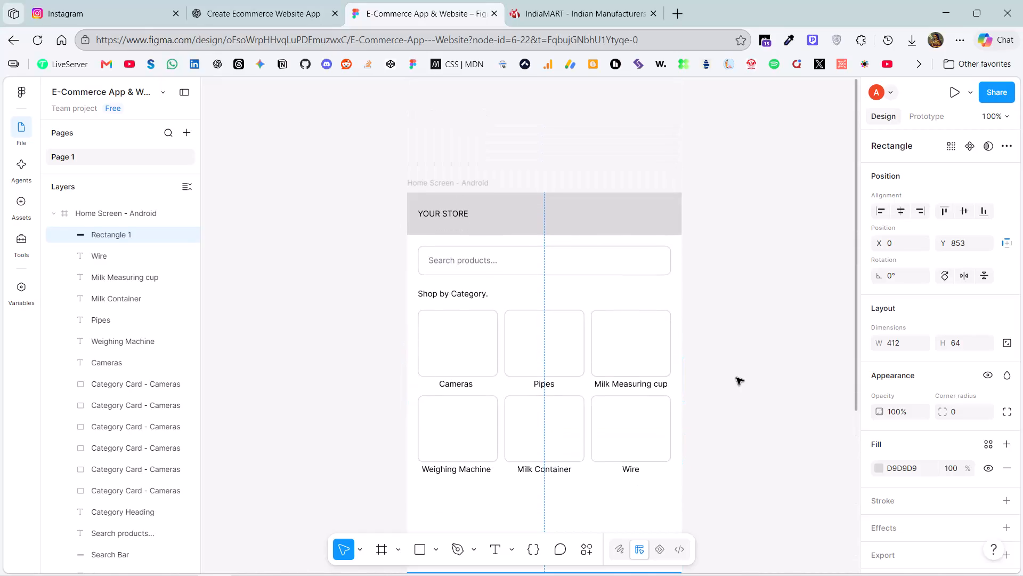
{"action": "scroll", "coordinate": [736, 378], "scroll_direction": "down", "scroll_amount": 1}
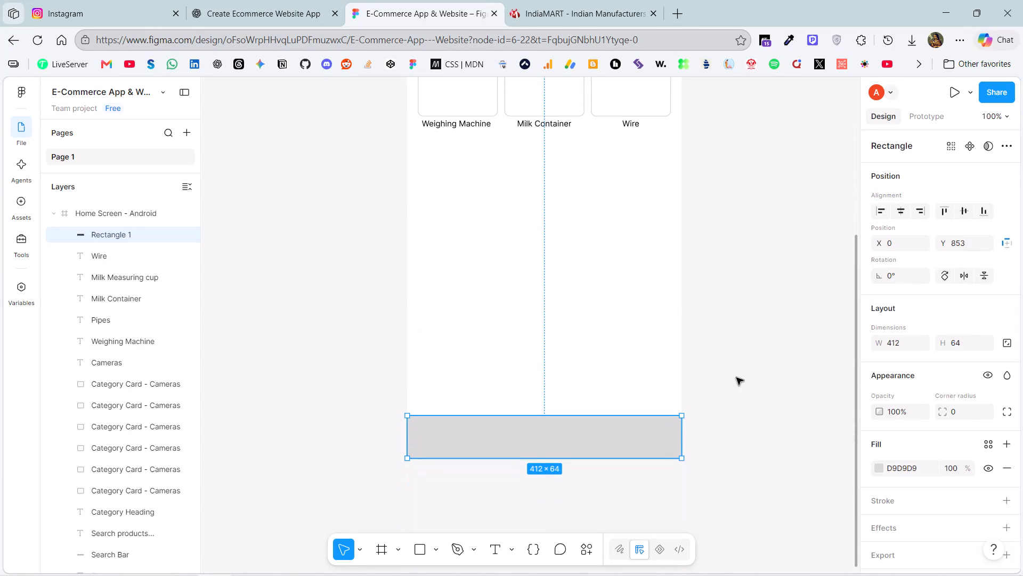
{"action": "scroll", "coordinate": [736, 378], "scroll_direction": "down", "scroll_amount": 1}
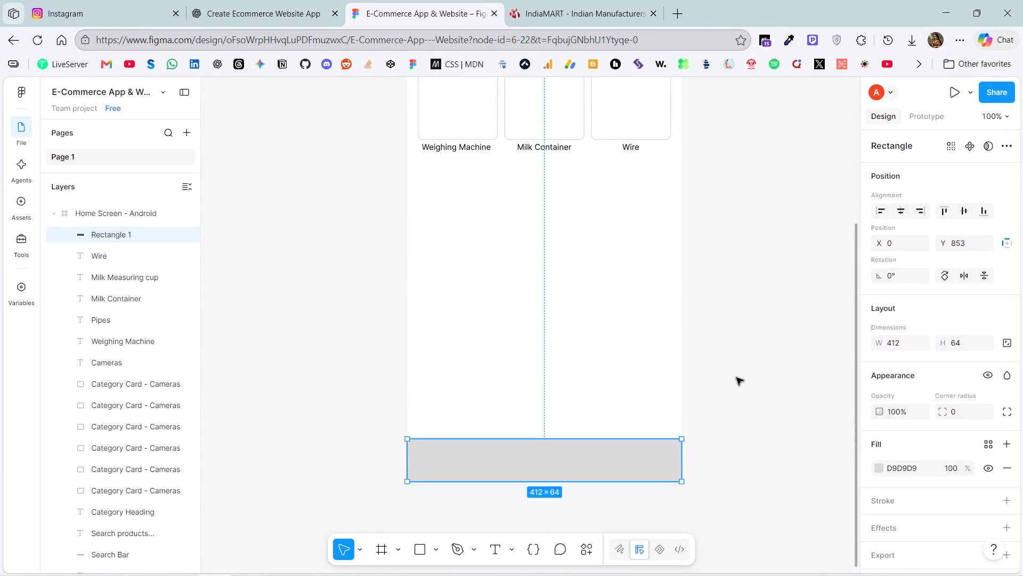
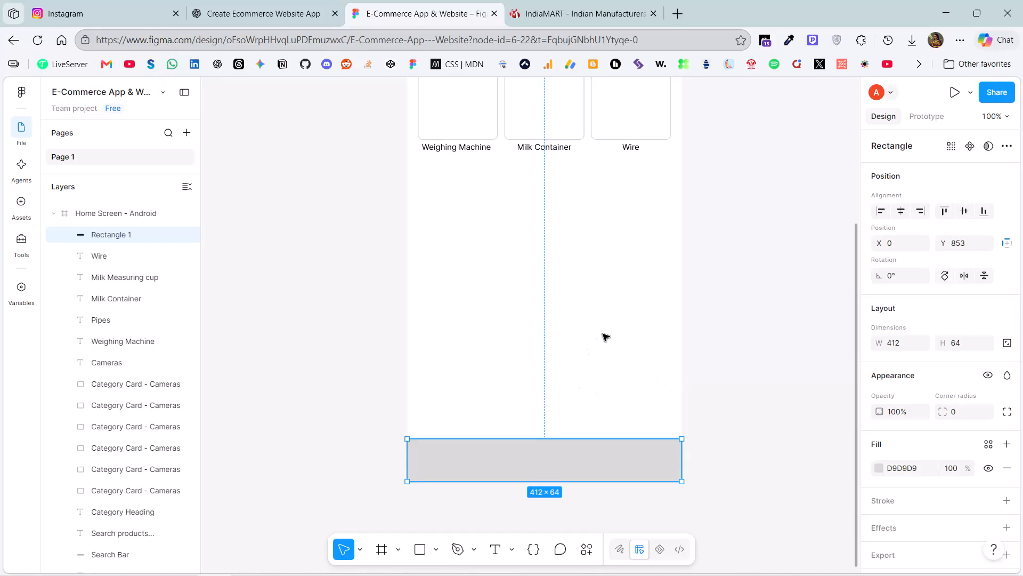
Search all asset libraries for "icon" and "iconify" and look through the results for bottom-bar icons.
{"action": "left_click", "coordinate": [603, 334]}
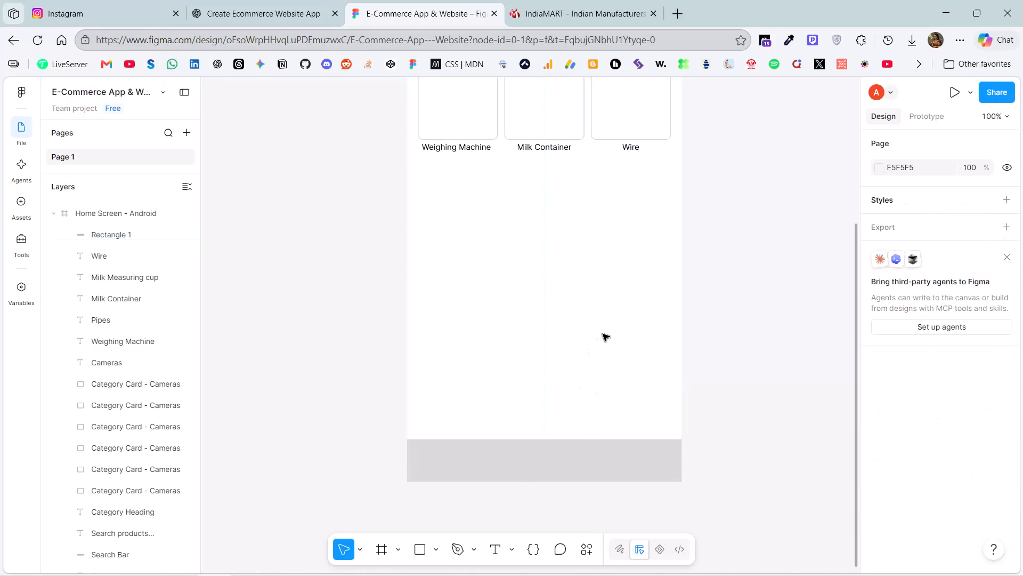
{"action": "scroll", "coordinate": [587, 329], "scroll_direction": "up", "scroll_amount": 1}
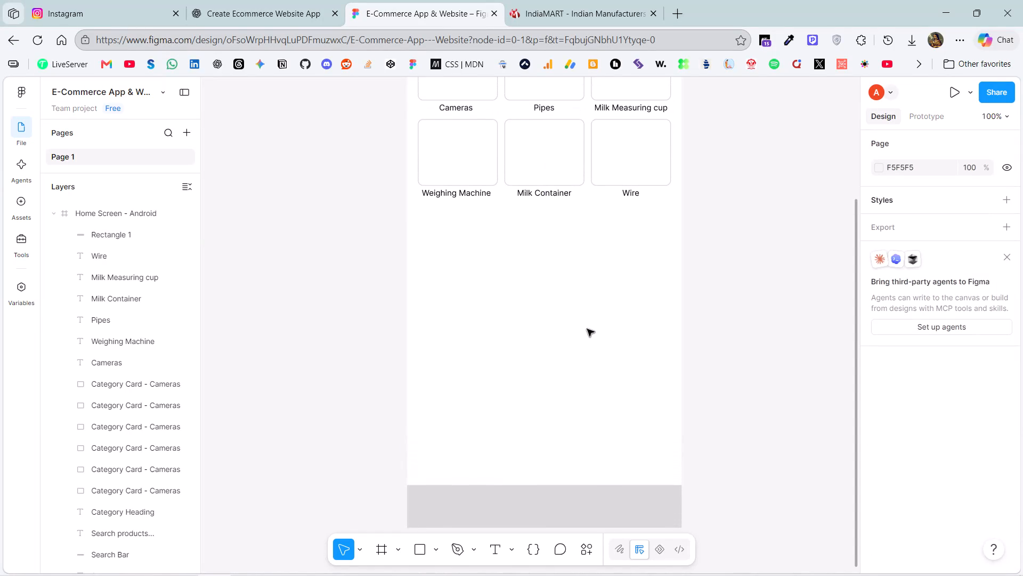
{"action": "key", "text": "ctrl+0"}
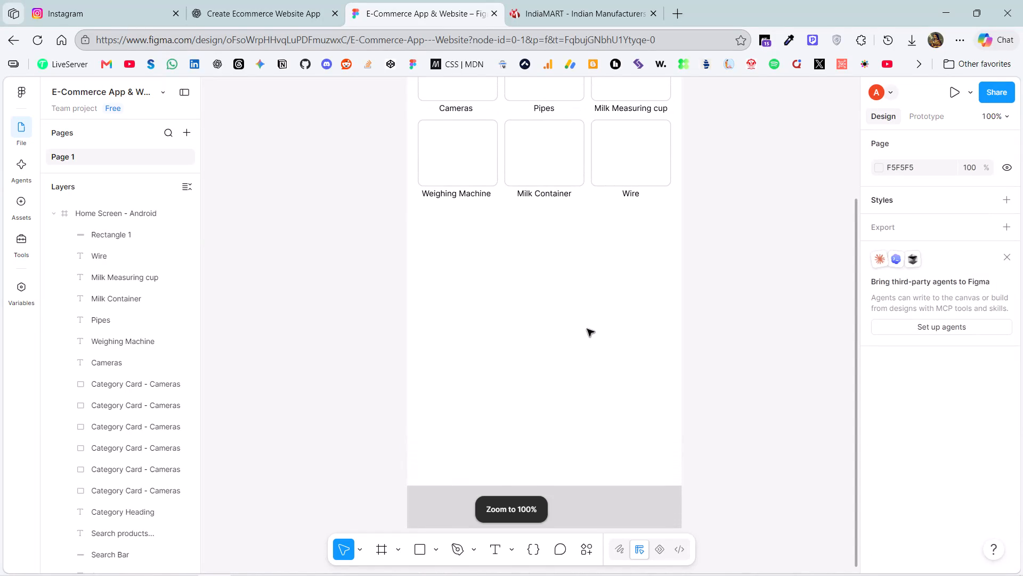
{"action": "key", "text": "ctrl+plus"}
{"action": "scroll", "coordinate": [587, 329], "scroll_direction": "down", "scroll_amount": 3}
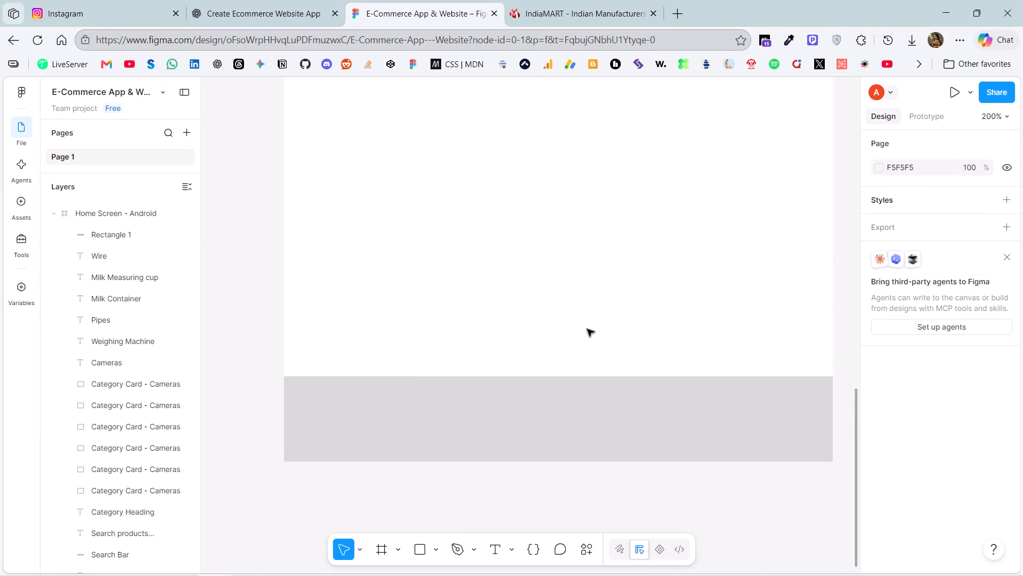
{"action": "scroll", "coordinate": [587, 329], "scroll_direction": "left", "scroll_amount": 1}
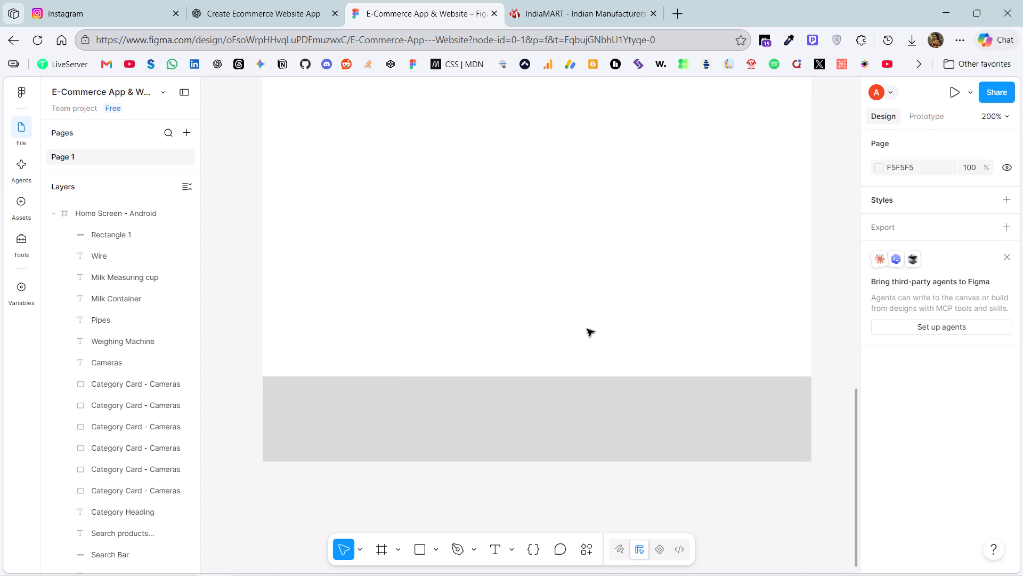
{"action": "scroll", "coordinate": [587, 329], "scroll_direction": "left", "scroll_amount": 1}
{"action": "key", "text": "shift+i"}
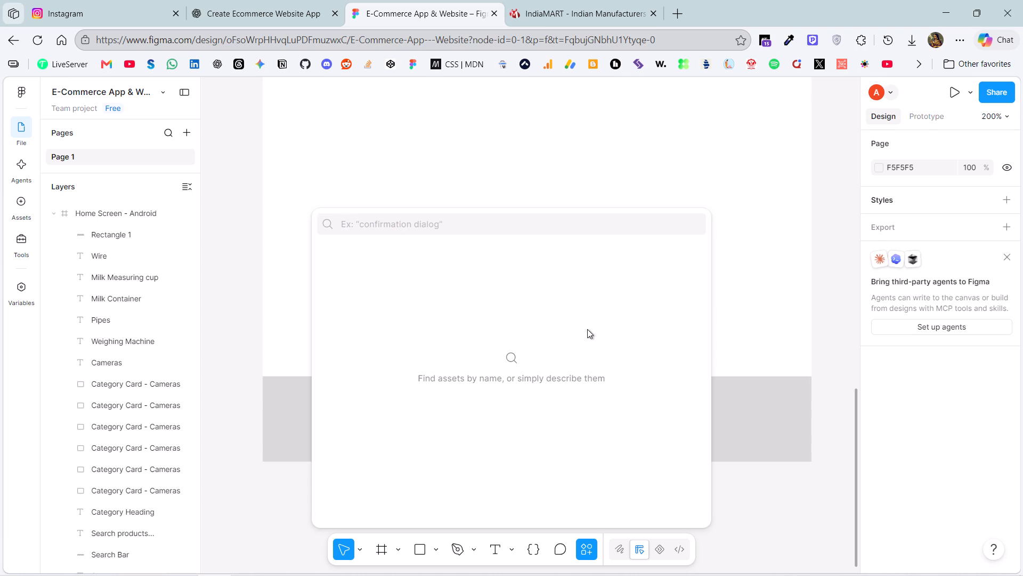
{"action": "type", "text": "icon"}
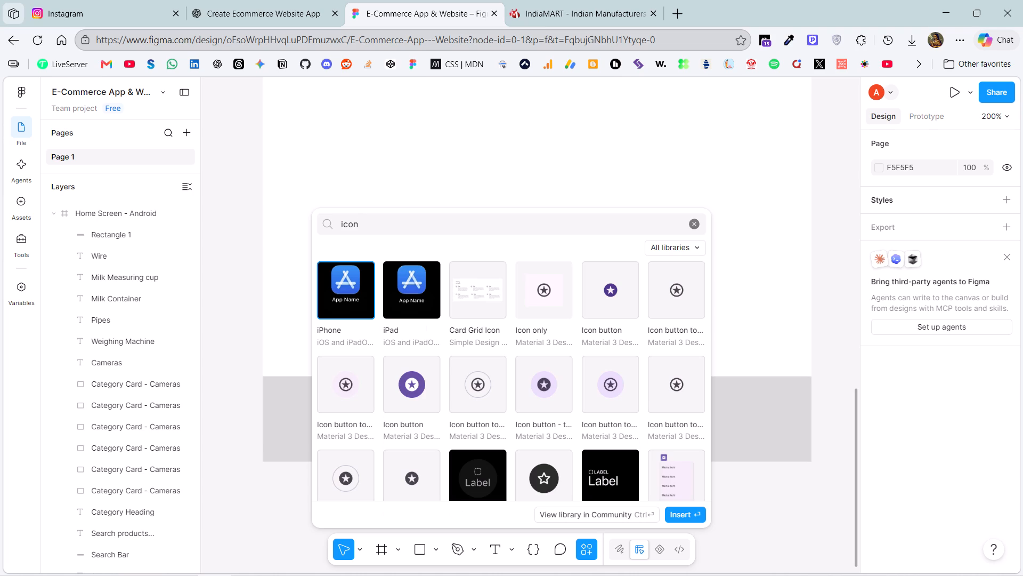
{"action": "type", "text": "ify"}
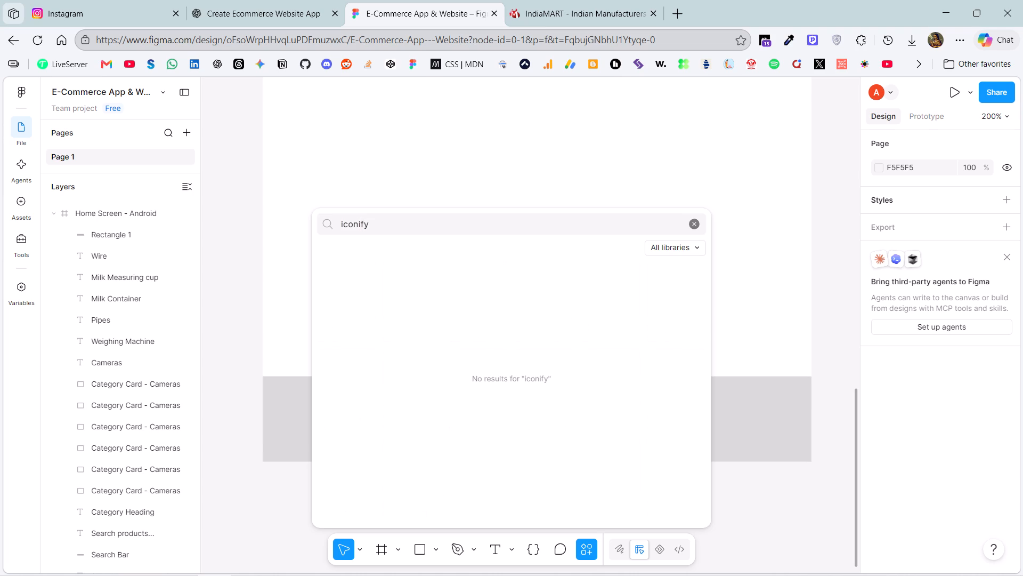
{"action": "key", "text": "BackSpace"}
{"action": "key", "text": "BackSpace"}
{"action": "key", "text": "BackSpace"}
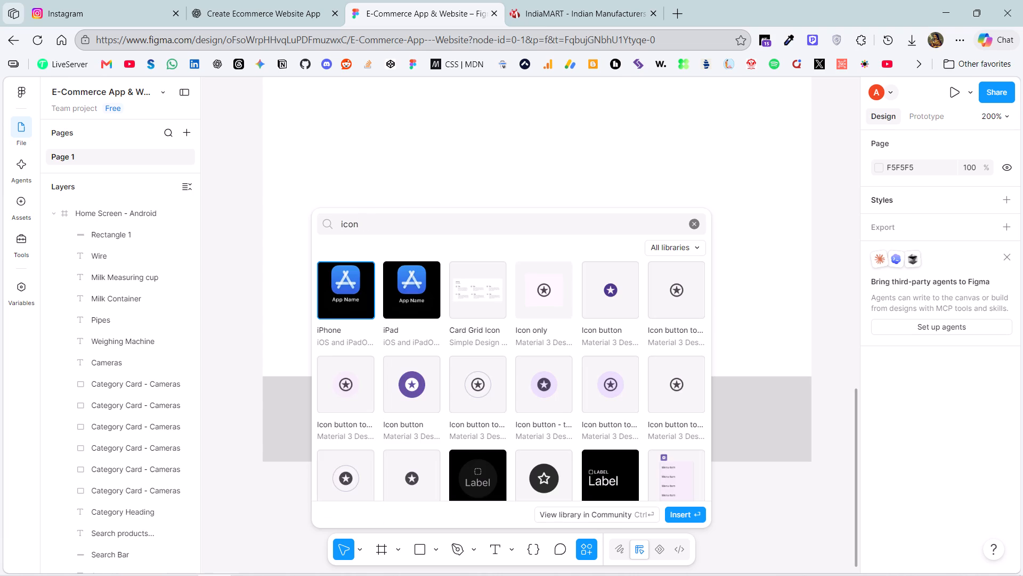
{"action": "scroll", "coordinate": [569, 411], "scroll_direction": "down", "scroll_amount": 2}
{"action": "scroll", "coordinate": [569, 411], "scroll_direction": "up", "scroll_amount": 1}
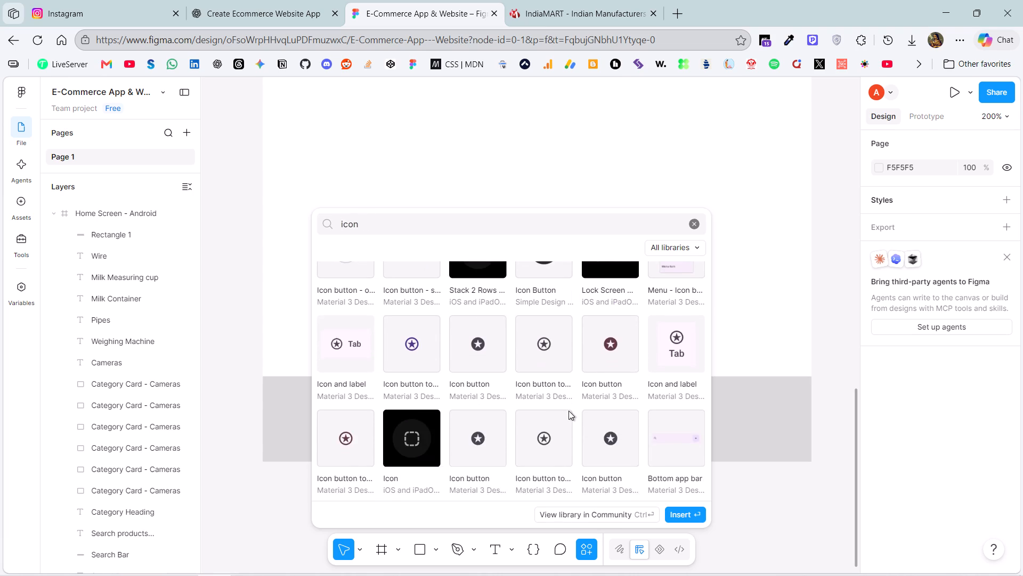
{"action": "scroll", "coordinate": [569, 411], "scroll_direction": "up", "scroll_amount": 1}
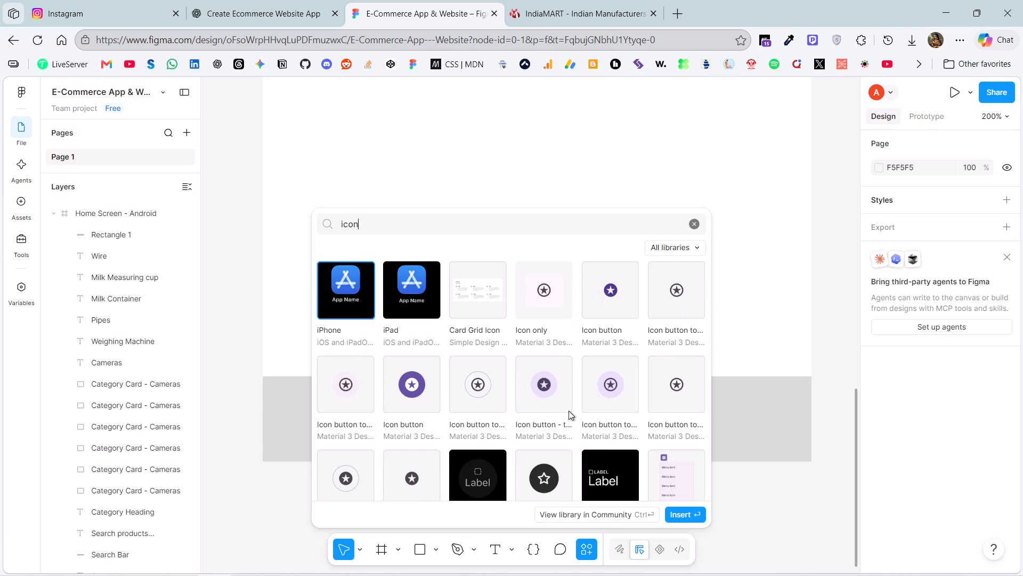
{"action": "key", "text": "BackSpace"}
{"action": "key", "text": "BackSpace"}
{"action": "key", "text": "BackSpace"}
{"action": "key", "text": "BackSpace"}
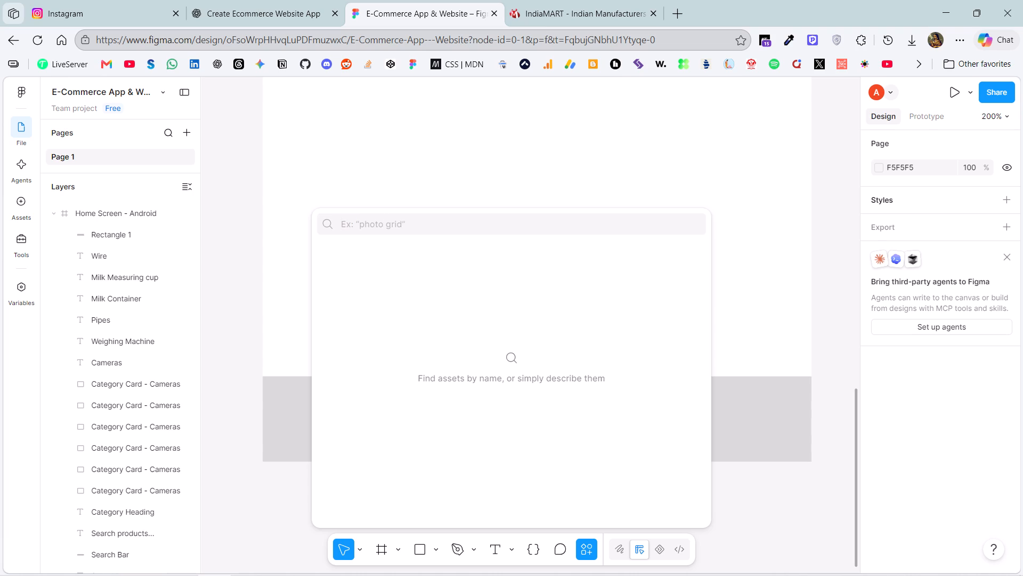
Search all asset libraries for "home" and insert the 40 × 40 Home icon from Simple Design System.
{"action": "type", "text": "home"}
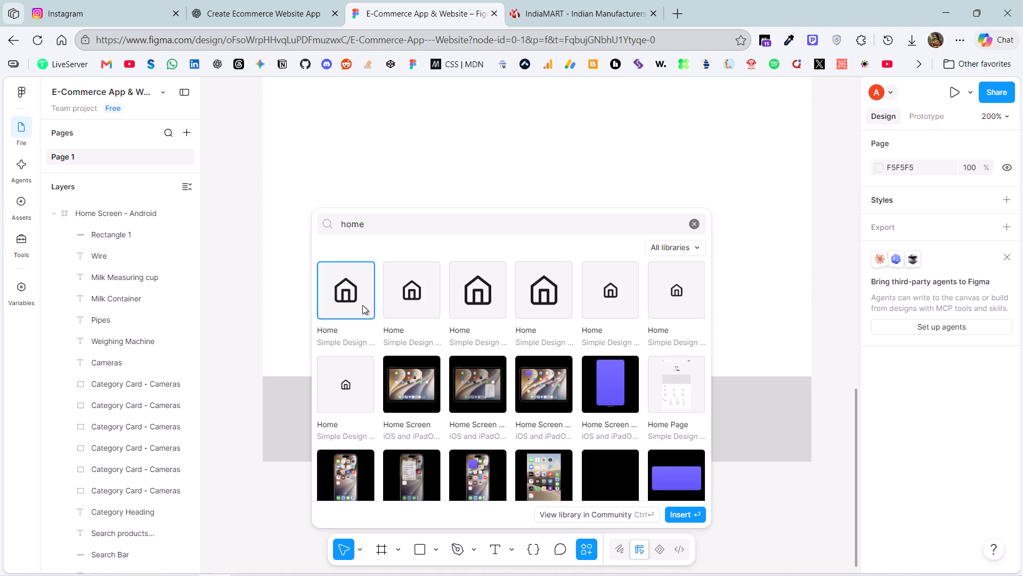
{"action": "scroll", "coordinate": [361, 303], "scroll_direction": "down", "scroll_amount": 3}
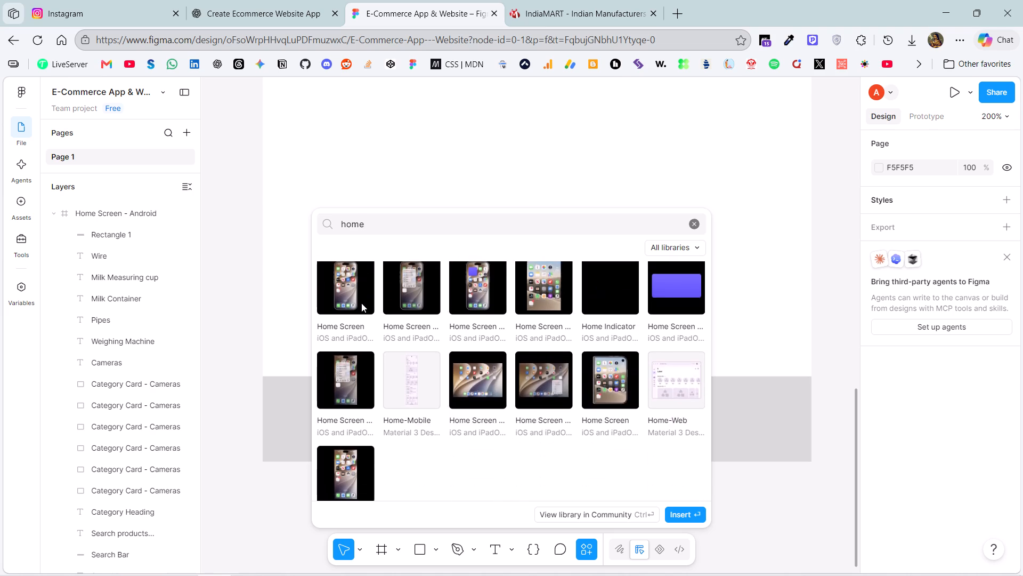
{"action": "scroll", "coordinate": [361, 303], "scroll_direction": "down", "scroll_amount": 2}
{"action": "scroll", "coordinate": [361, 303], "scroll_direction": "up", "scroll_amount": 1}
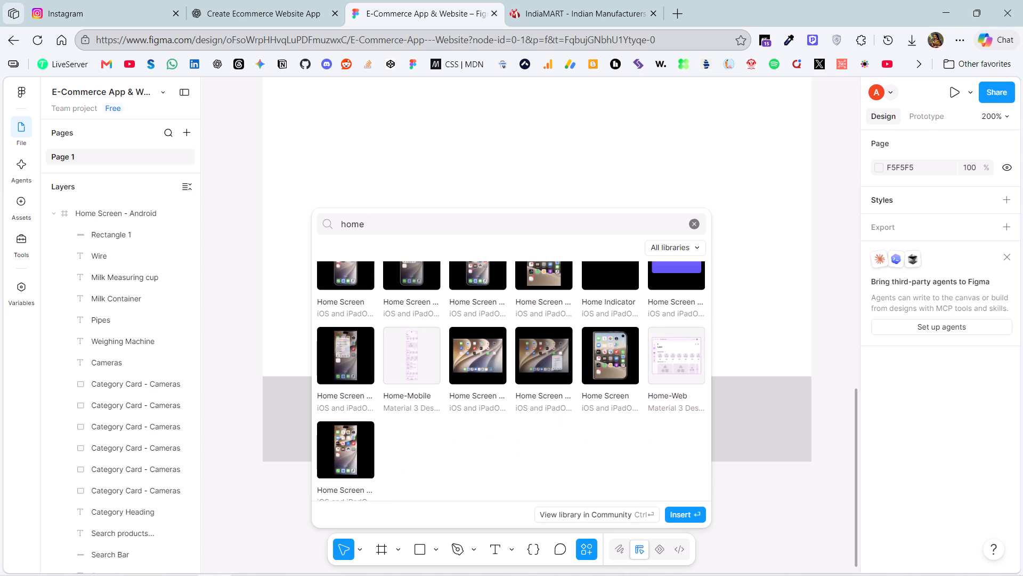
{"action": "scroll", "coordinate": [361, 303], "scroll_direction": "up", "scroll_amount": 6}
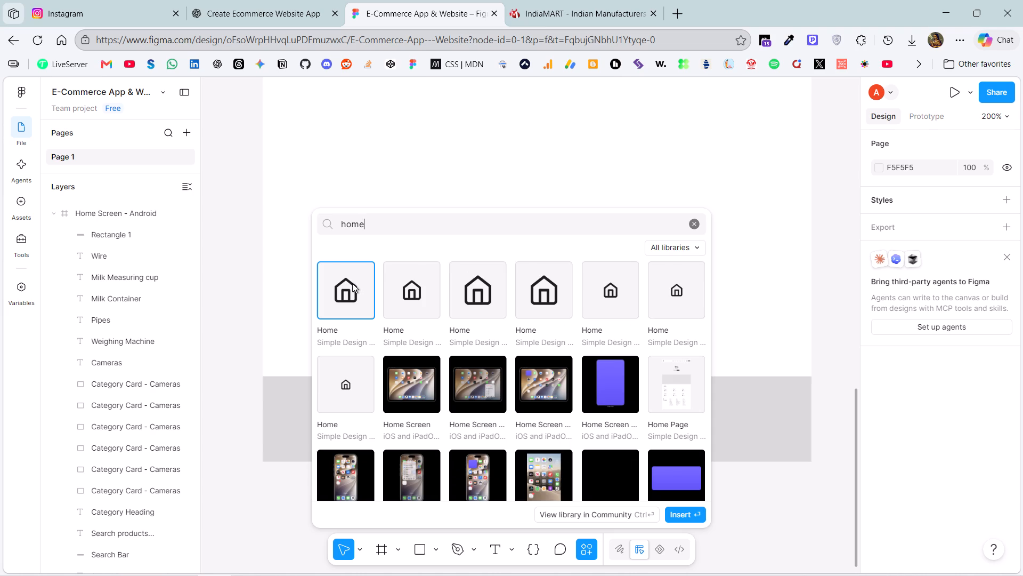
{"action": "double_click", "coordinate": [352, 283]}
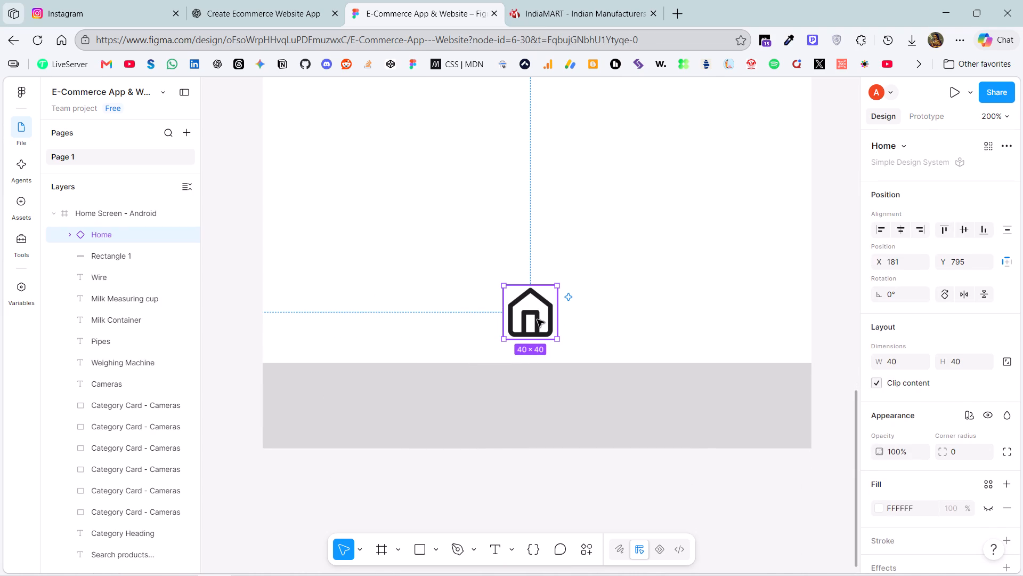
Place the Home icon inside the grey bottom bar near its left end, vertically centred in the bar.
{"action": "left_click_drag", "start_coordinate": [537, 319], "coordinate": [308, 408]}
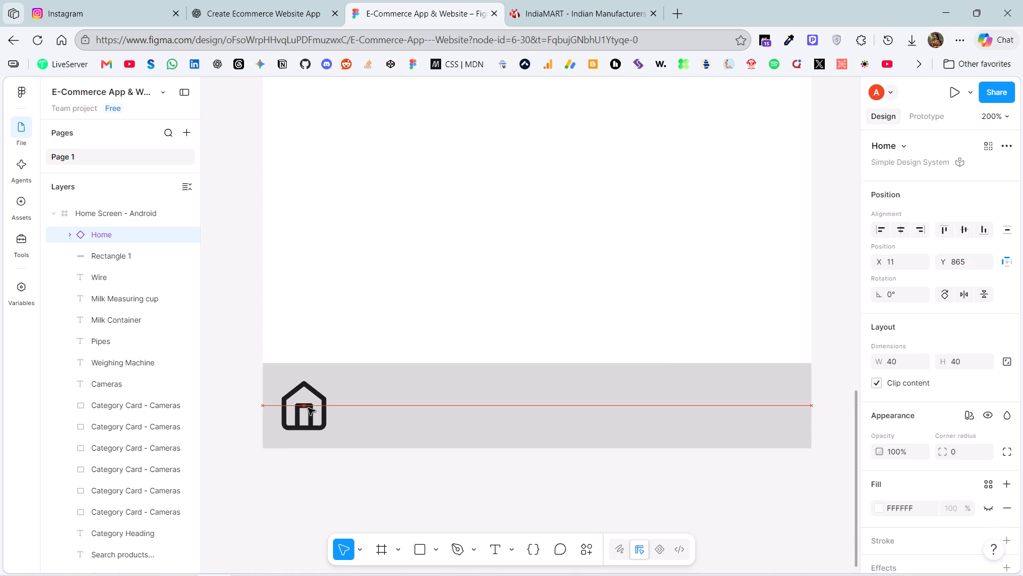
{"action": "left_click_drag", "start_coordinate": [308, 408], "coordinate": [323, 412]}
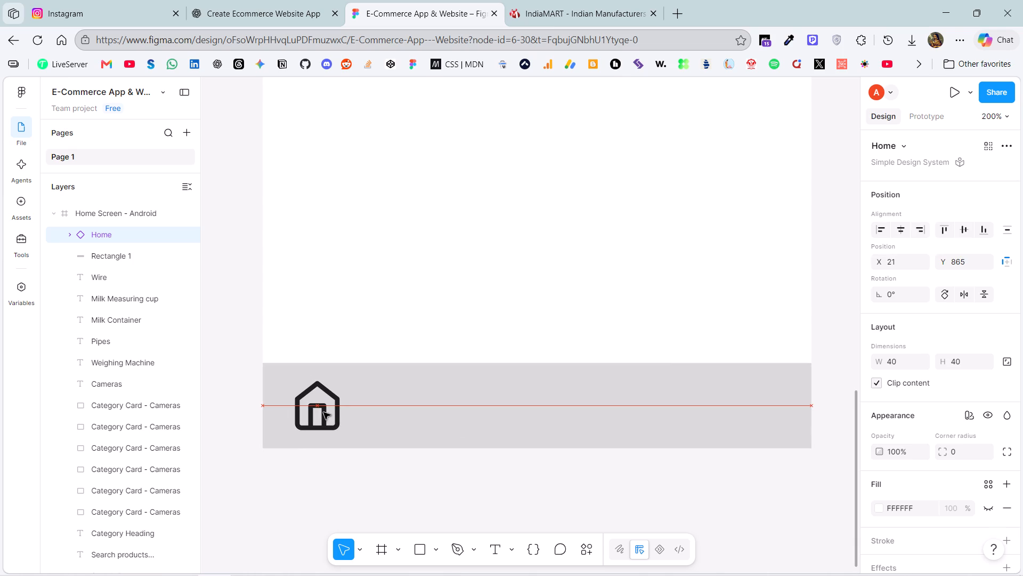
{"action": "left_click_drag", "start_coordinate": [323, 412], "coordinate": [320, 412]}
{"action": "left_click", "coordinate": [467, 282]}
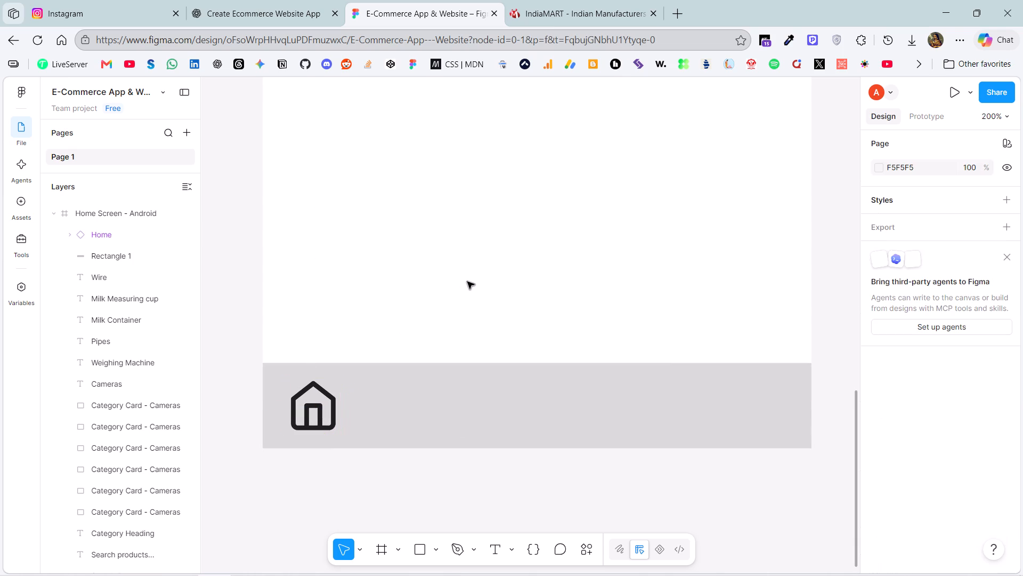
Search all asset libraries for a "categories" icon.
{"action": "key", "text": "shift+i"}
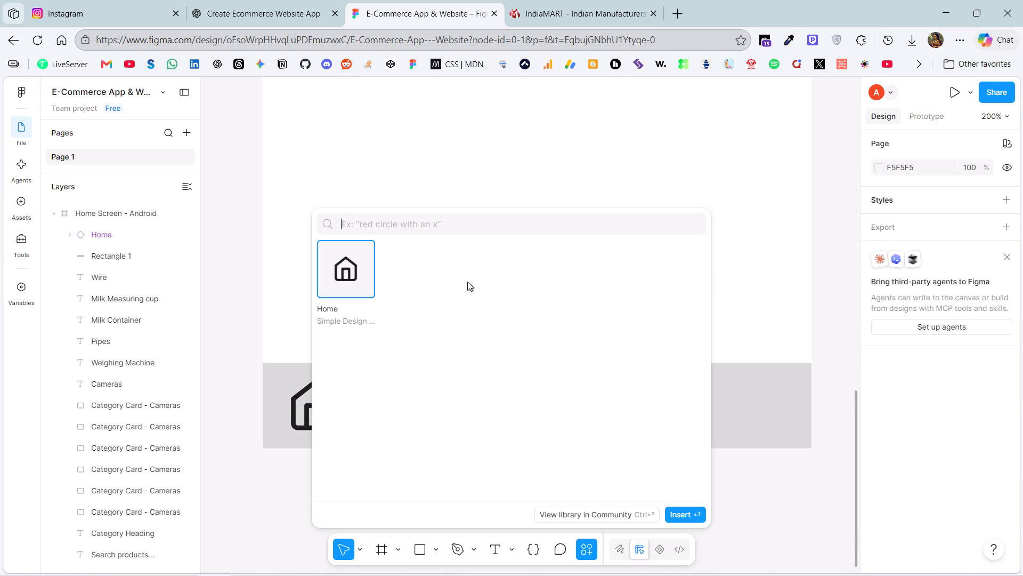
{"action": "type", "text": "categori"}
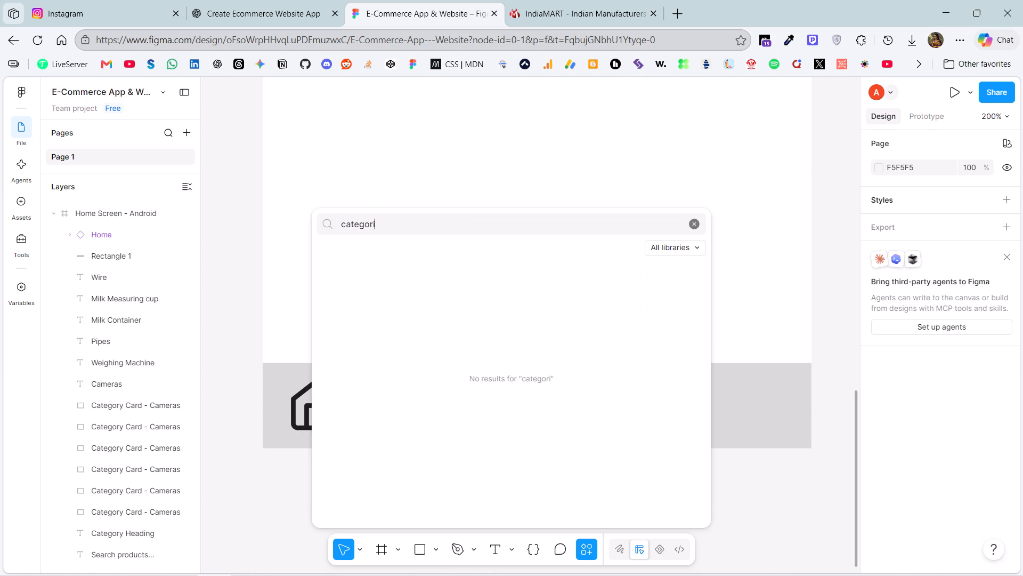
{"action": "key", "text": "BackSpace"}
{"action": "key", "text": "BackSpace"}
{"action": "key", "text": "BackSpace"}
{"action": "key", "text": "BackSpace"}
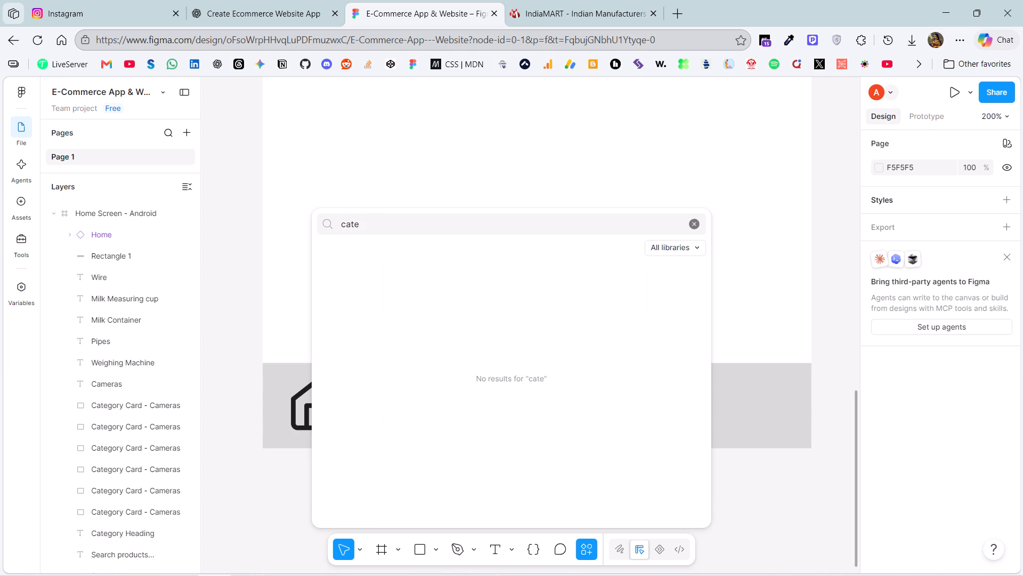
{"action": "type", "text": "gories"}
Check the categories search in Material 3 Design Kit and Simple Design System, restore All libraries and clear the search.
{"action": "left_click", "coordinate": [689, 245]}
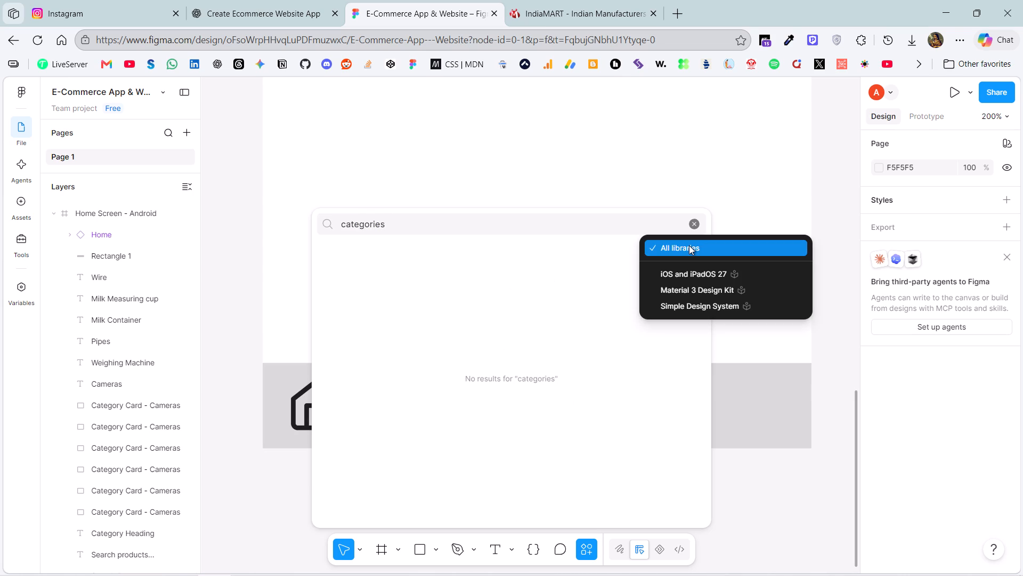
{"action": "left_click", "coordinate": [685, 293]}
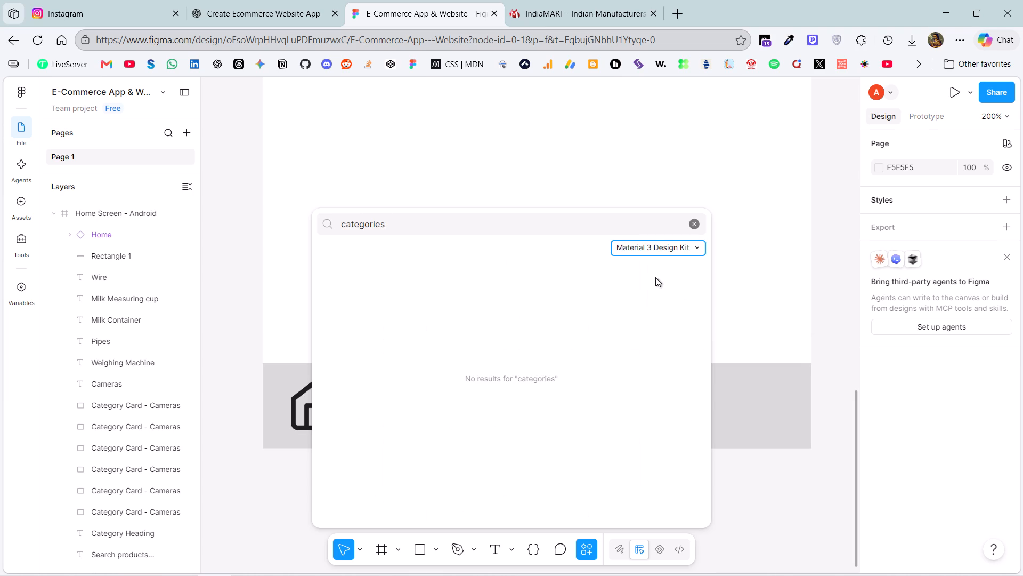
{"action": "left_click", "coordinate": [647, 249]}
{"action": "left_click", "coordinate": [652, 259]}
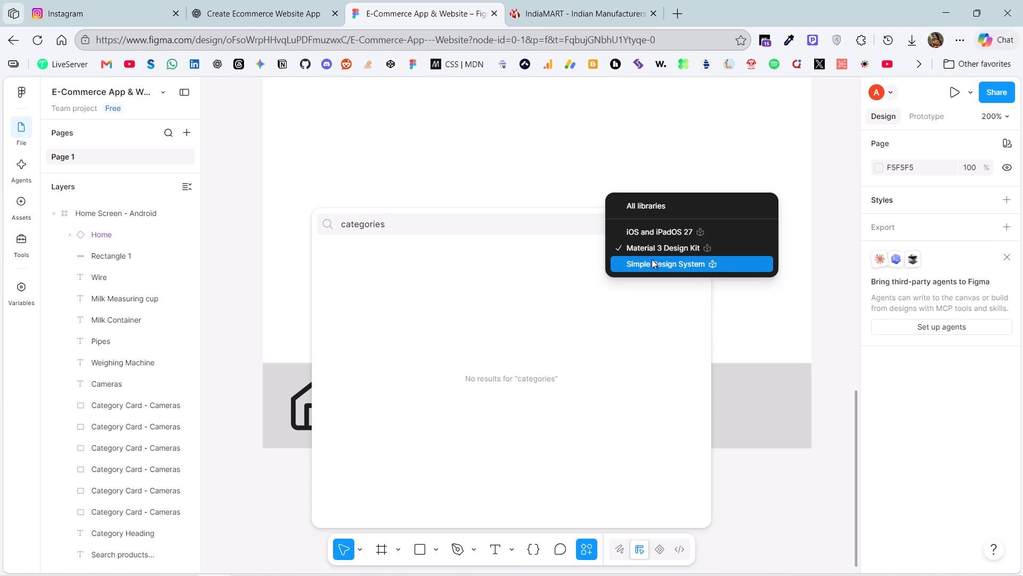
{"action": "left_click", "coordinate": [651, 245]}
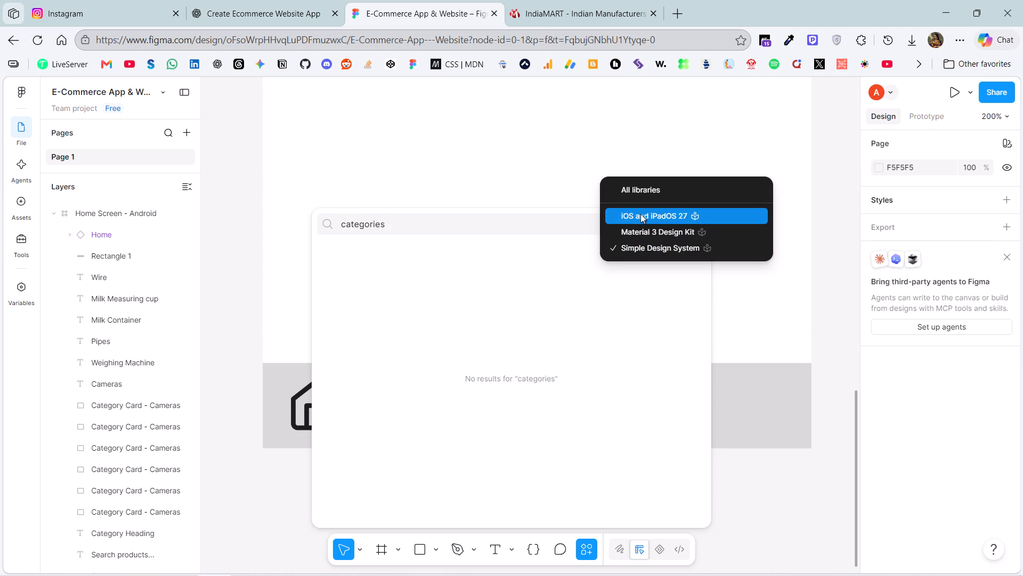
{"action": "left_click", "coordinate": [634, 191]}
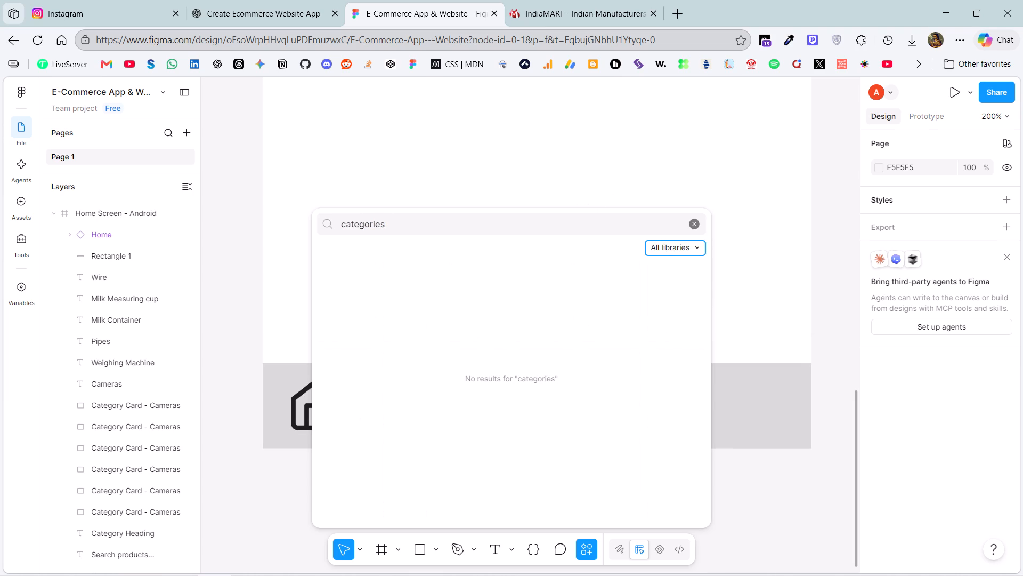
{"action": "key", "text": "BackSpace"}
{"action": "key", "text": "BackSpace"}
{"action": "key", "text": "BackSpace"}
{"action": "key", "text": "BackSpace"}
{"action": "key", "text": "BackSpace"}
{"action": "key", "text": "BackSpace"}
{"action": "key", "text": "BackSpace"}
{"action": "key", "text": "BackSpace"}
{"action": "key", "text": "BackSpace"}
{"action": "key", "text": "BackSpace"}
{"action": "key", "text": "BackSpace"}
{"action": "key", "text": "BackSpace"}
{"action": "key", "text": "BackSpace"}
{"action": "key", "text": "BackSpace"}
{"action": "key", "text": "BackSpace"}
{"action": "key", "text": "BackSpace"}
{"action": "key", "text": "BackSpace"}
{"action": "key", "text": "BackSpace"}
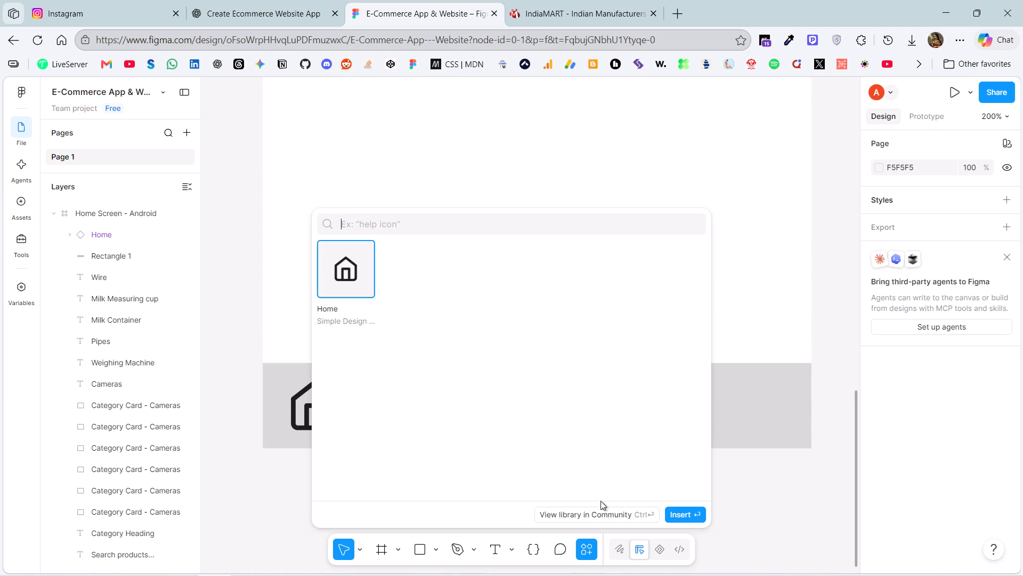
Open the Simple Design System library page in Figma Community and look through its preview and description.
{"action": "left_click", "coordinate": [596, 514]}
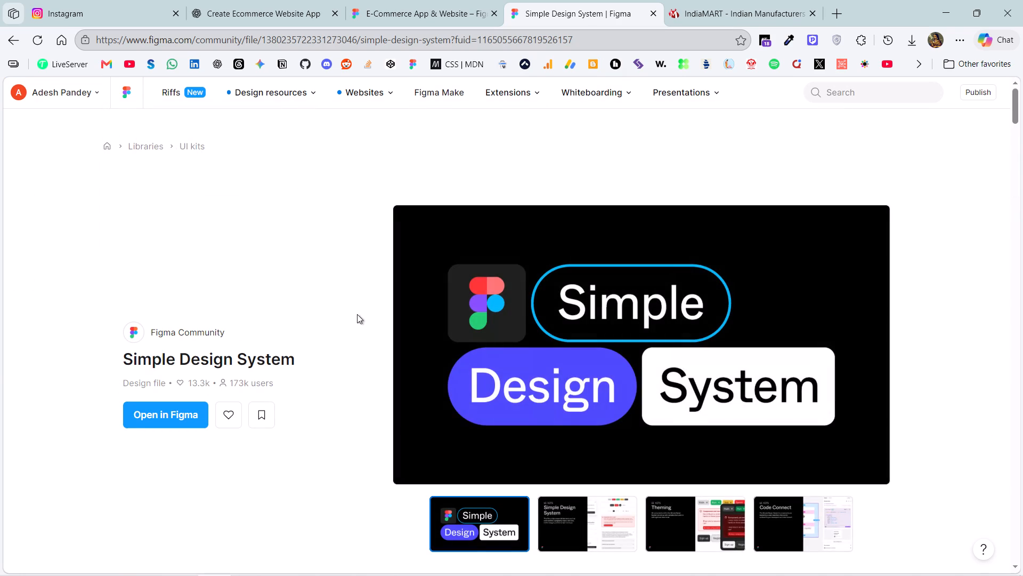
{"action": "scroll", "coordinate": [357, 314], "scroll_direction": "down", "scroll_amount": 5}
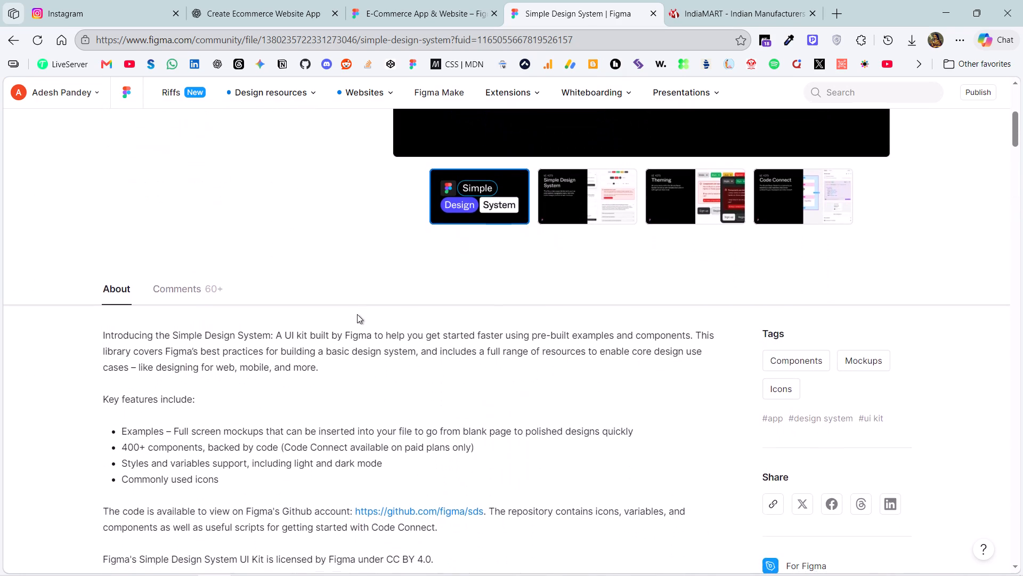
{"action": "scroll", "coordinate": [357, 314], "scroll_direction": "down", "scroll_amount": 1}
{"action": "scroll", "coordinate": [357, 314], "scroll_direction": "up", "scroll_amount": 2}
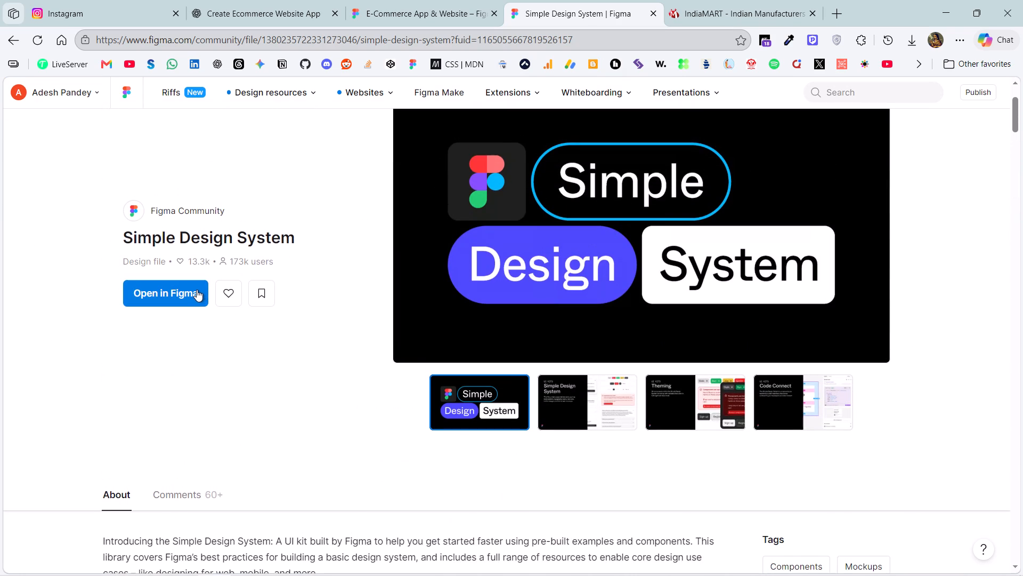
Check the options for opening the Simple Design System kit, close its Community page and return to the e-commerce design file.
{"action": "left_click", "coordinate": [197, 290]}
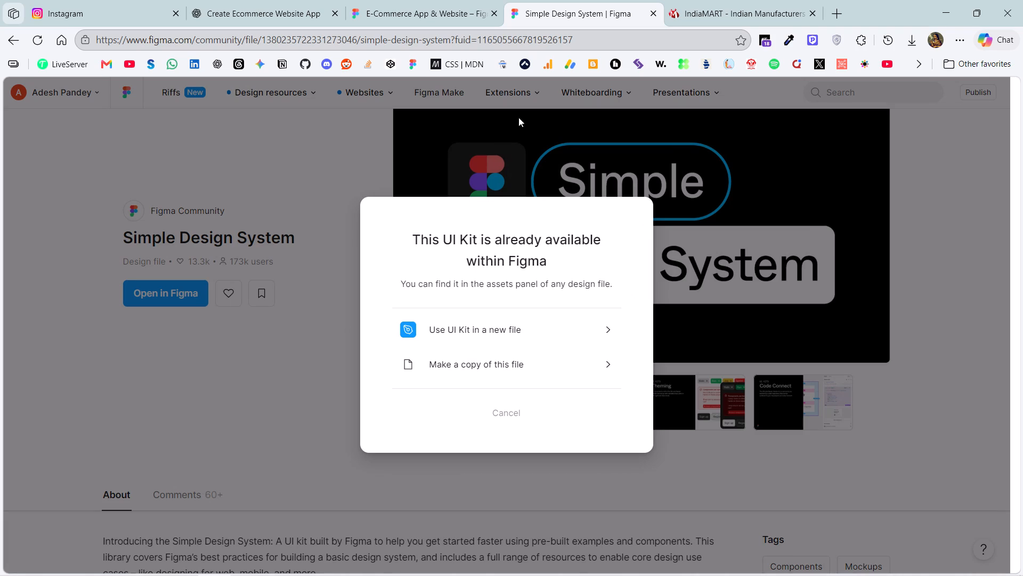
{"action": "left_click", "coordinate": [650, 14]}
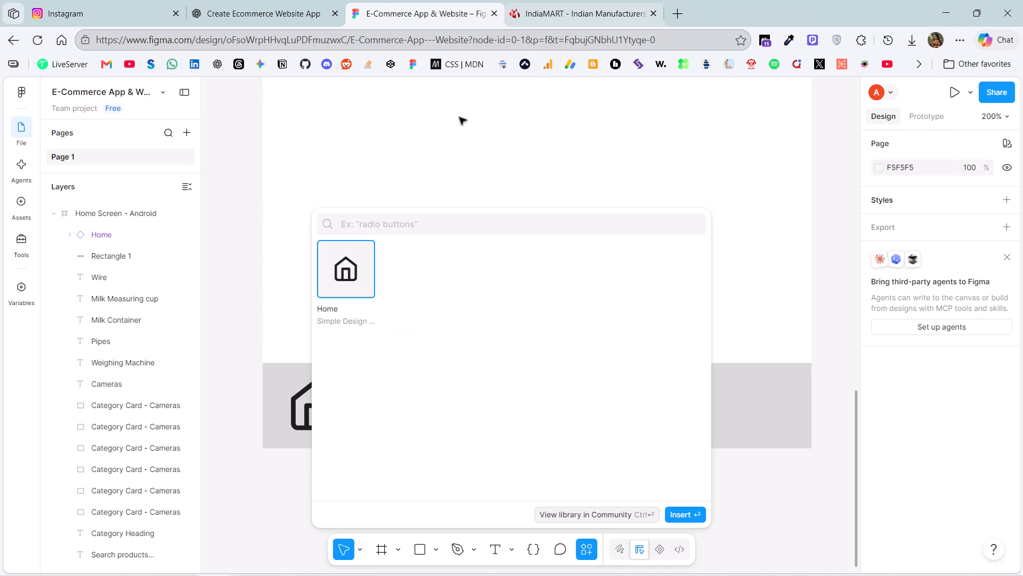
Look through the recent items, asset components, and plugins and widgets available for insertion.
{"action": "left_click", "coordinate": [748, 429]}
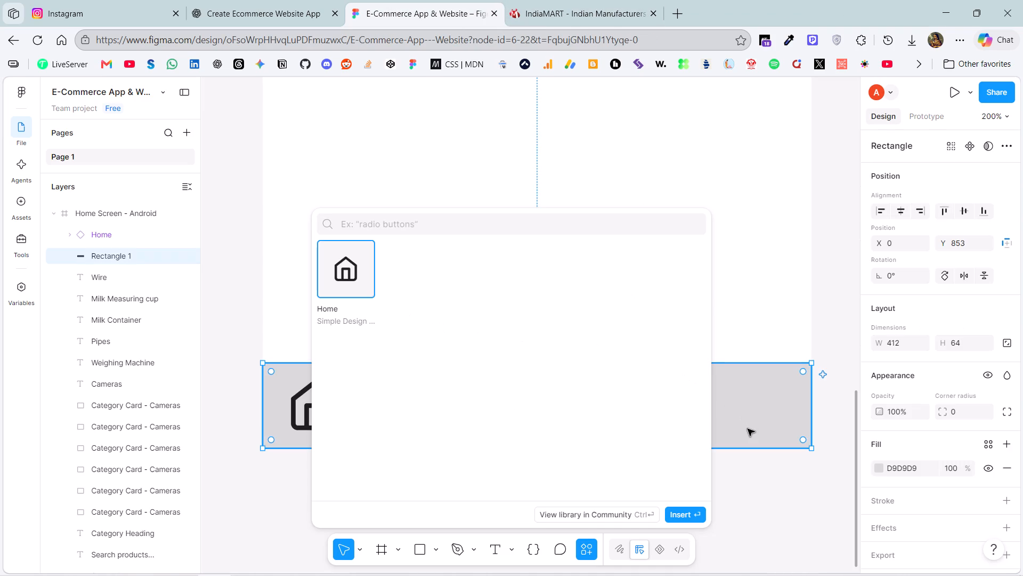
{"action": "left_click", "coordinate": [590, 551]}
{"action": "left_click", "coordinate": [590, 551]}
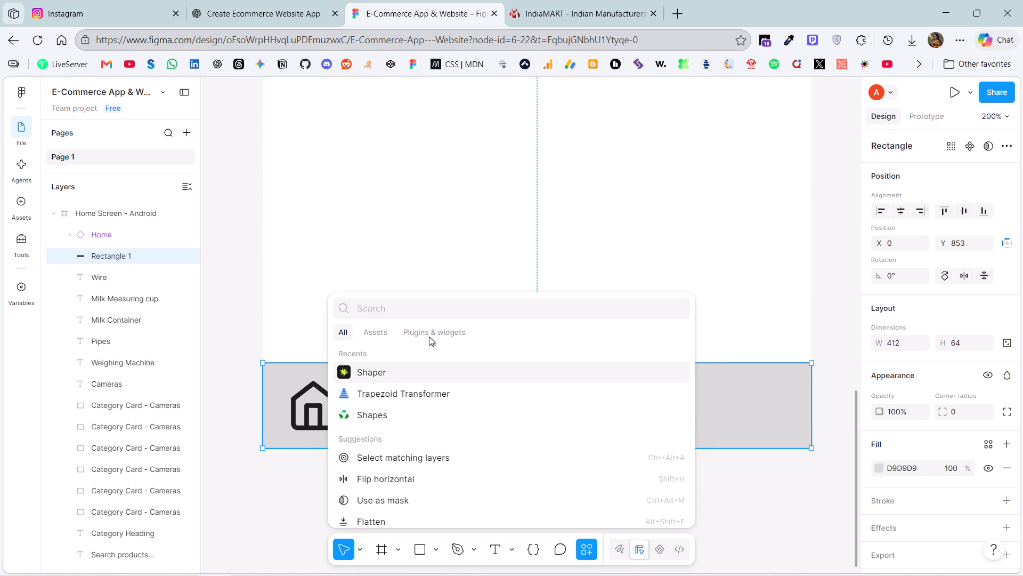
{"action": "left_click", "coordinate": [383, 330]}
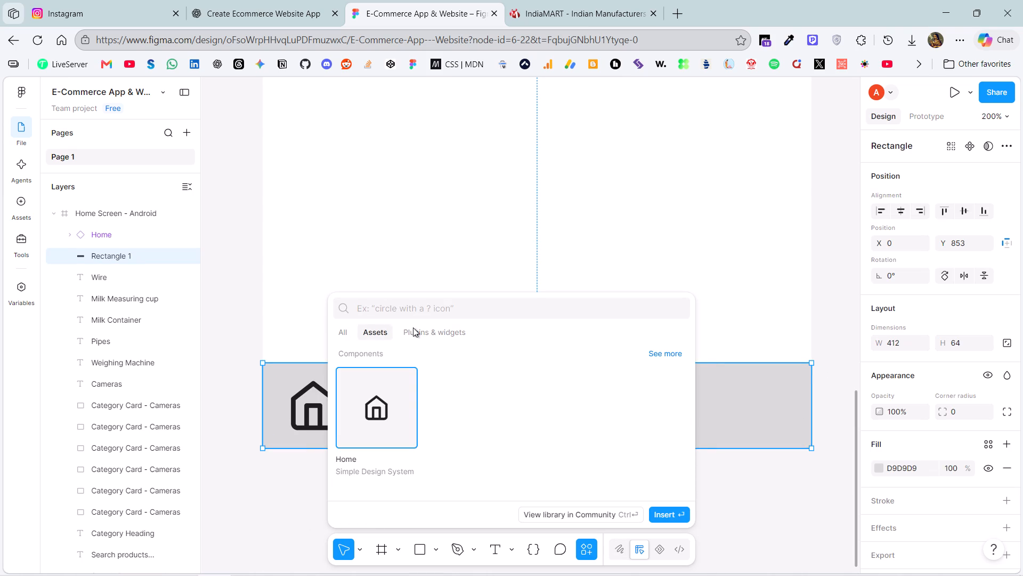
{"action": "left_click", "coordinate": [413, 327]}
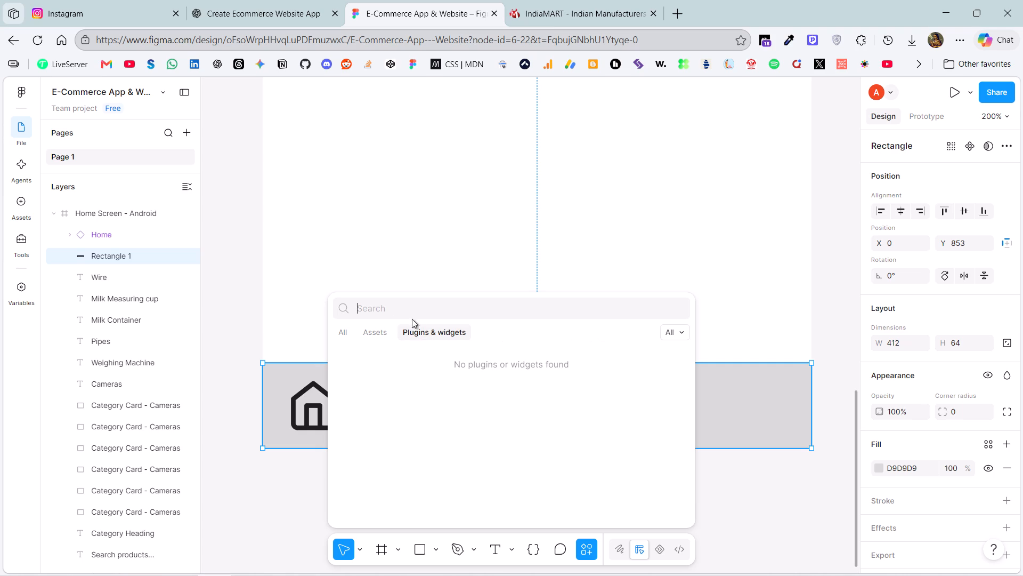
{"action": "left_click", "coordinate": [377, 330]}
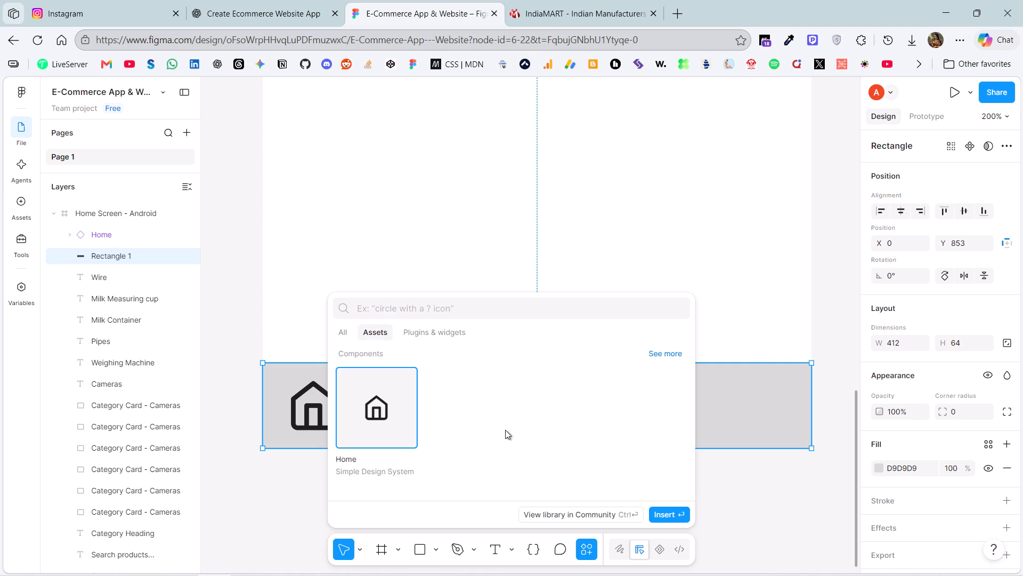
{"action": "left_click", "coordinate": [349, 331]}
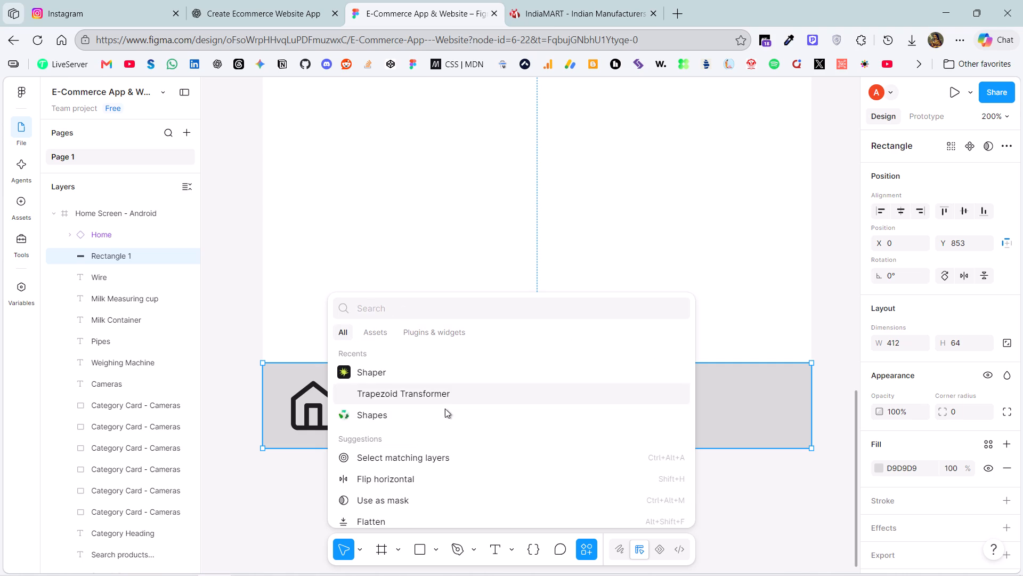
{"action": "scroll", "coordinate": [445, 409], "scroll_direction": "down", "scroll_amount": 3}
{"action": "scroll", "coordinate": [445, 409], "scroll_direction": "up", "scroll_amount": 3}
{"action": "left_click", "coordinate": [376, 330]}
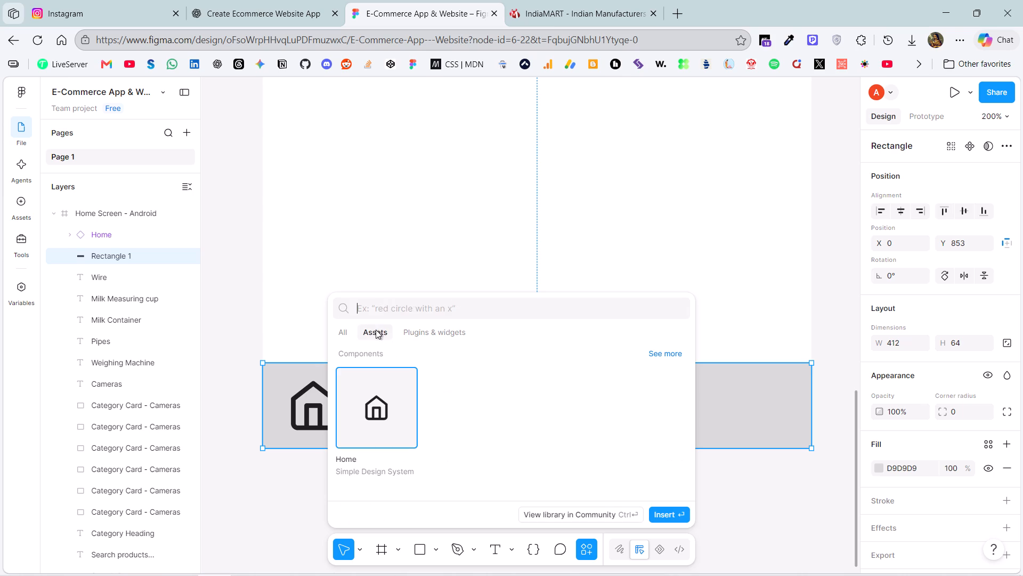
Search all asset libraries for "category".
{"action": "left_click", "coordinate": [662, 353]}
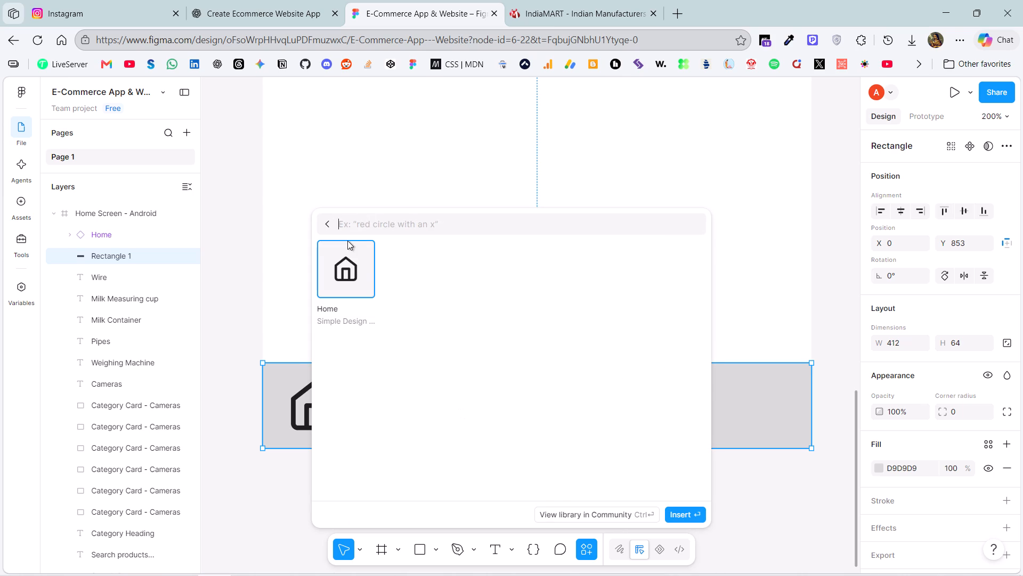
{"action": "type", "text": "ca"}
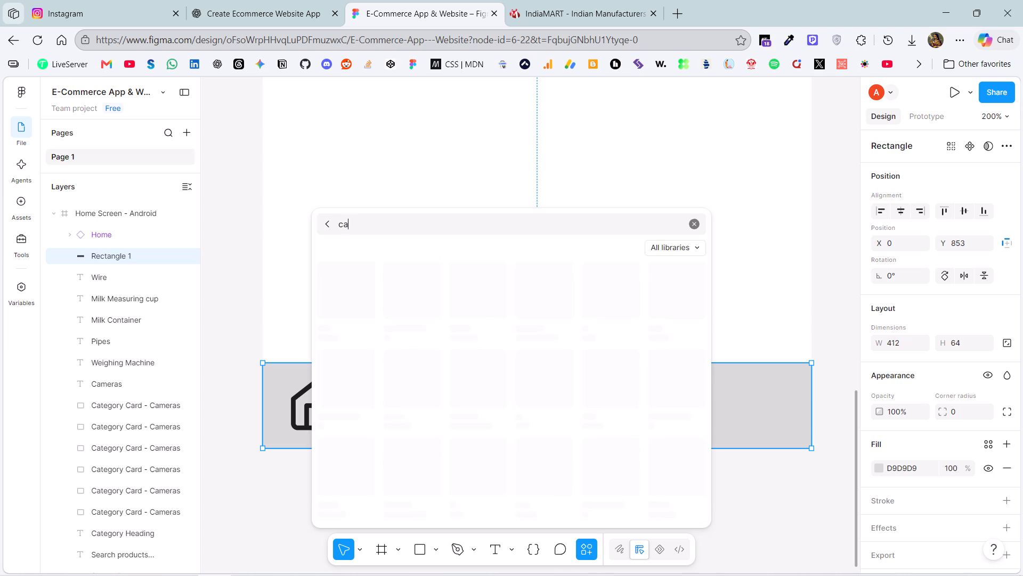
{"action": "type", "text": "te"}
{"action": "type", "text": "gor"}
{"action": "key", "text": "y"}
Clear the category query and search all asset libraries for "search".
{"action": "key", "text": "BackSpace"}
{"action": "key", "text": "BackSpace"}
{"action": "key", "text": "BackSpace"}
{"action": "key", "text": "BackSpace"}
{"action": "key", "text": "BackSpace"}
{"action": "key", "text": "BackSpace"}
{"action": "key", "text": "BackSpace"}
{"action": "key", "text": "BackSpace"}
{"action": "key", "text": "BackSpace"}
{"action": "key", "text": "BackSpace"}
{"action": "key", "text": "BackSpace"}
{"action": "key", "text": "BackSpace"}
{"action": "key", "text": "BackSpace"}
{"action": "key", "text": "BackSpace"}
{"action": "key", "text": "BackSpace"}
{"action": "key", "text": "BackSpace"}
{"action": "key", "text": "BackSpace"}
{"action": "key", "text": "BackSpace"}
{"action": "key", "text": "BackSpace"}
{"action": "key", "text": "BackSpace"}
{"action": "type", "text": "searchf"}
{"action": "key", "text": "BackSpace"}
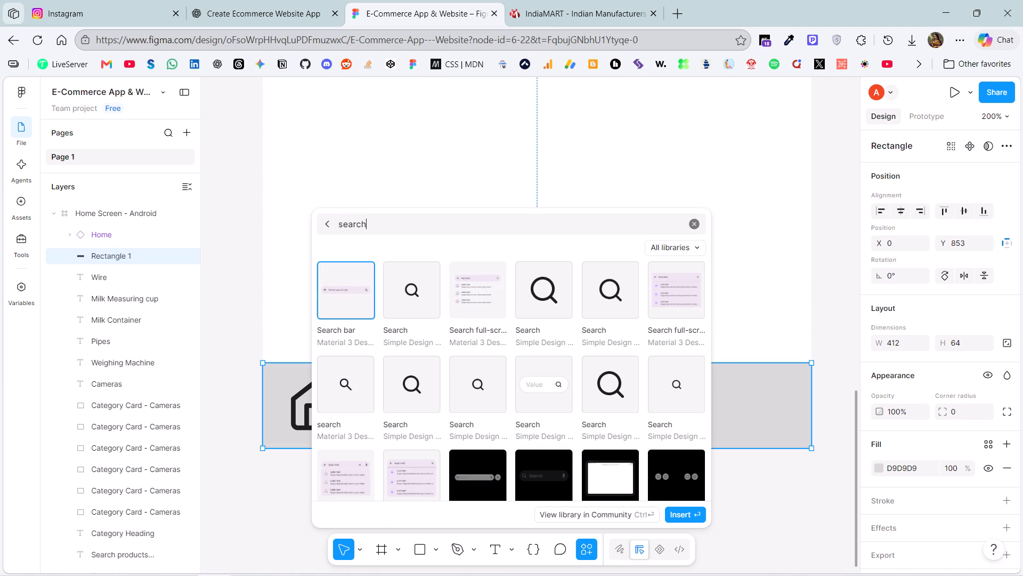
Search all asset libraries for "account" and insert the account_circle icon from Material 3 Design Kit.
{"action": "key", "text": "BackSpace"}
{"action": "key", "text": "BackSpace"}
{"action": "key", "text": "BackSpace"}
{"action": "key", "text": "BackSpace"}
{"action": "key", "text": "BackSpace"}
{"action": "key", "text": "BackSpace"}
{"action": "key", "text": "BackSpace"}
{"action": "key", "text": "BackSpace"}
{"action": "key", "text": "BackSpace"}
{"action": "key", "text": "BackSpace"}
{"action": "key", "text": "BackSpace"}
{"action": "key", "text": "BackSpace"}
{"action": "key", "text": "BackSpace"}
{"action": "key", "text": "BackSpace"}
{"action": "type", "text": "account"}
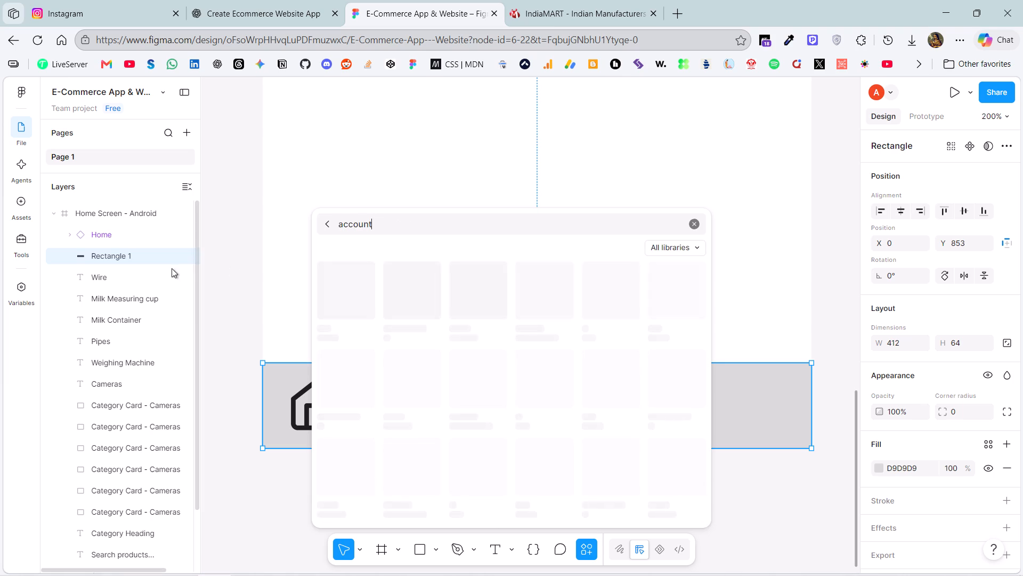
{"action": "left_click", "coordinate": [349, 294]}
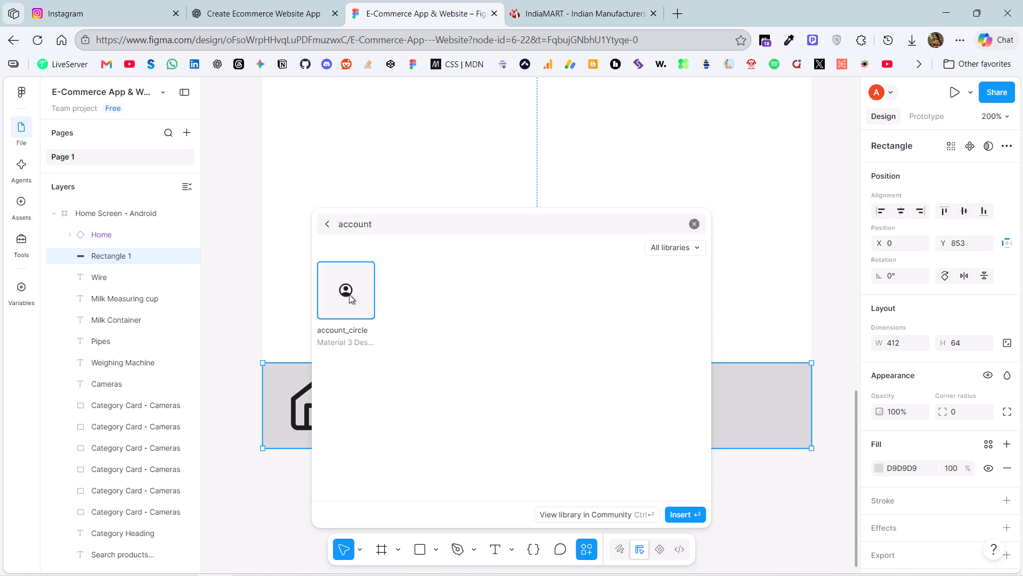
{"action": "double_click", "coordinate": [349, 294]}
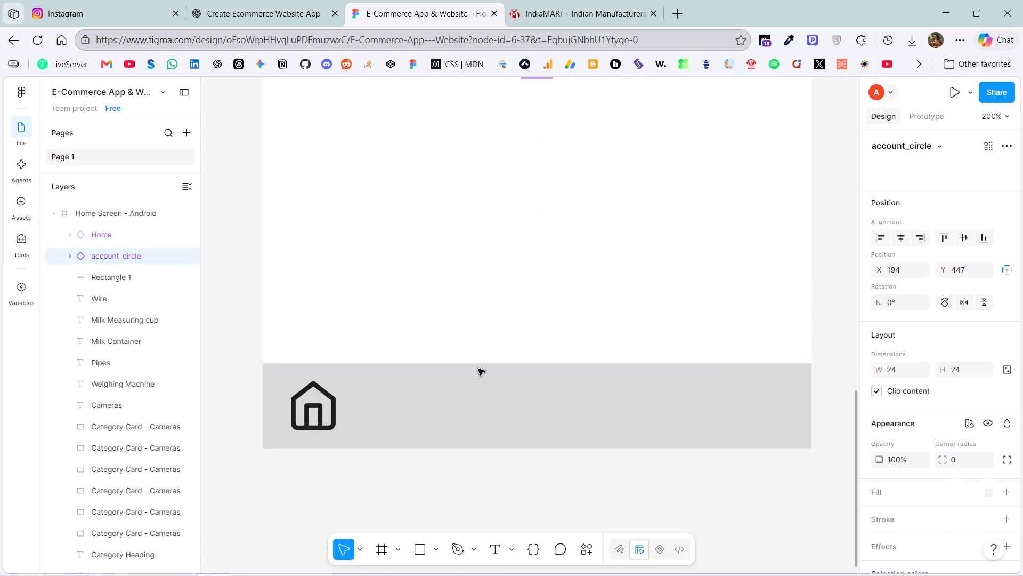
Move the account_circle icon into the grey bottom bar near its right end, at about X 364, Y 873.
{"action": "scroll", "coordinate": [529, 233], "scroll_direction": "up", "scroll_amount": 5}
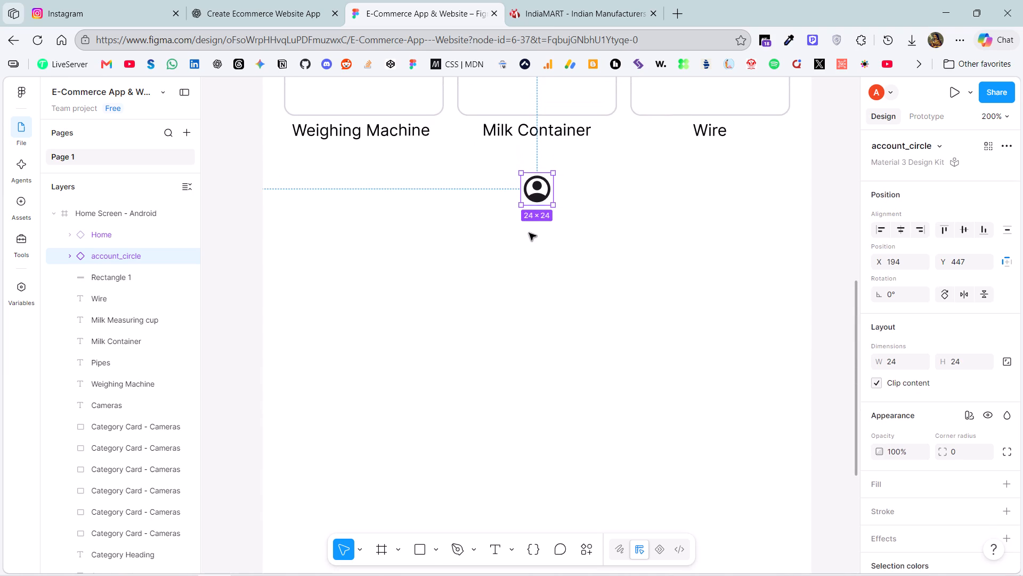
{"action": "left_click_drag", "start_coordinate": [539, 190], "coordinate": [584, 375]}
{"action": "scroll", "coordinate": [584, 375], "scroll_direction": "down", "scroll_amount": 4}
{"action": "scroll", "coordinate": [584, 375], "scroll_direction": "up", "scroll_amount": 1}
{"action": "left_click_drag", "start_coordinate": [588, 135], "coordinate": [710, 436]}
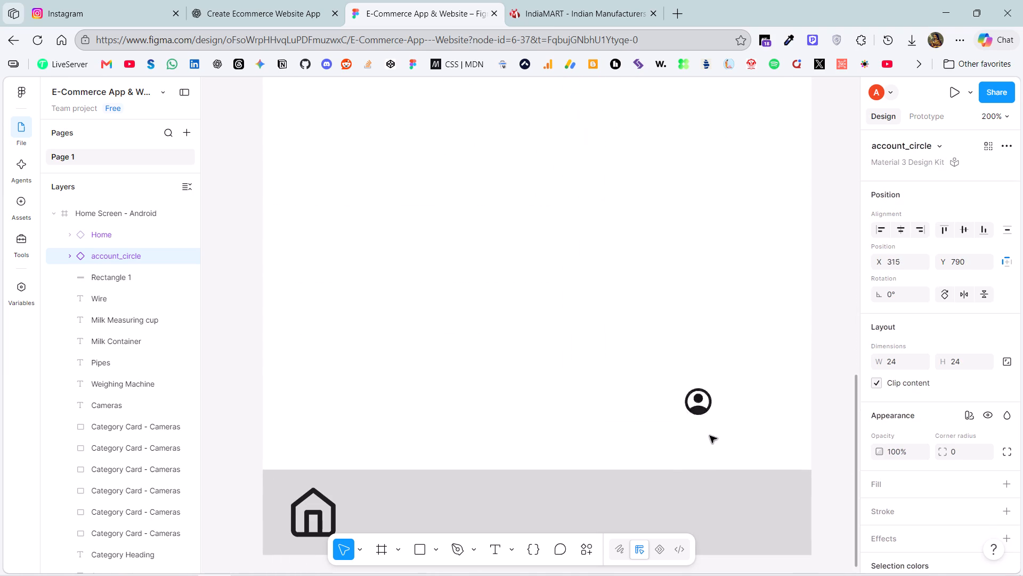
{"action": "left_click_drag", "start_coordinate": [710, 436], "coordinate": [767, 515]}
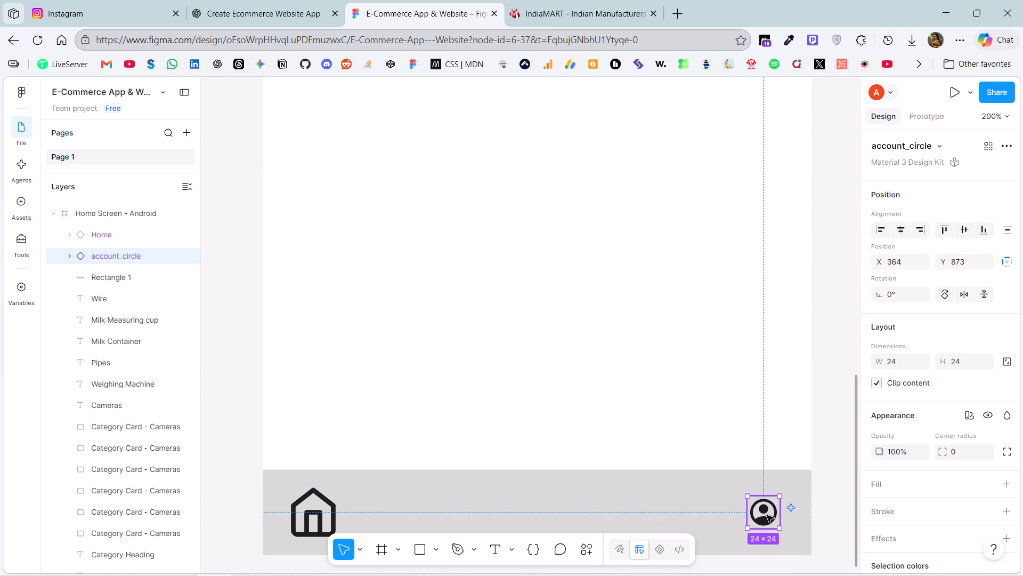
Enlarge the account_circle icon to about 40 × 38 and position it at about X 356, Y 867 in the bottom bar.
{"action": "left_click_drag", "start_coordinate": [749, 498], "coordinate": [731, 488]}
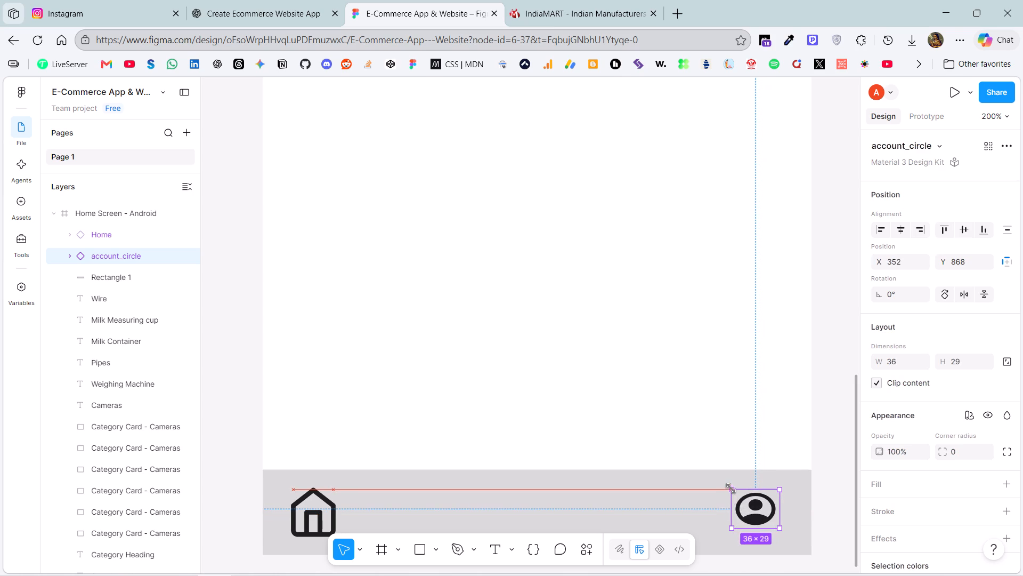
{"action": "left_click_drag", "start_coordinate": [731, 488], "coordinate": [726, 481]}
{"action": "left_click_drag", "start_coordinate": [757, 507], "coordinate": [762, 515]}
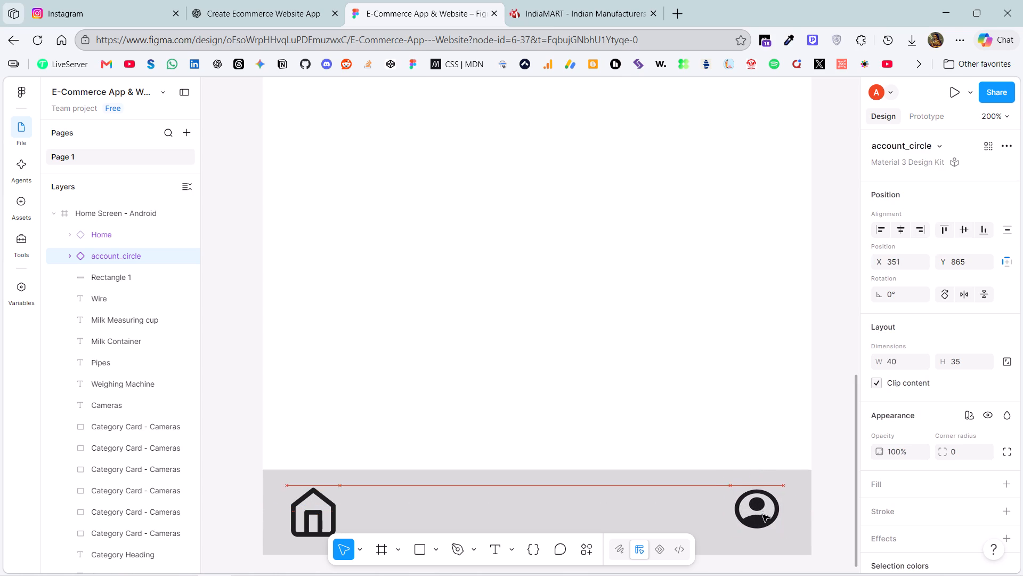
{"action": "left_click_drag", "start_coordinate": [762, 515], "coordinate": [767, 514]}
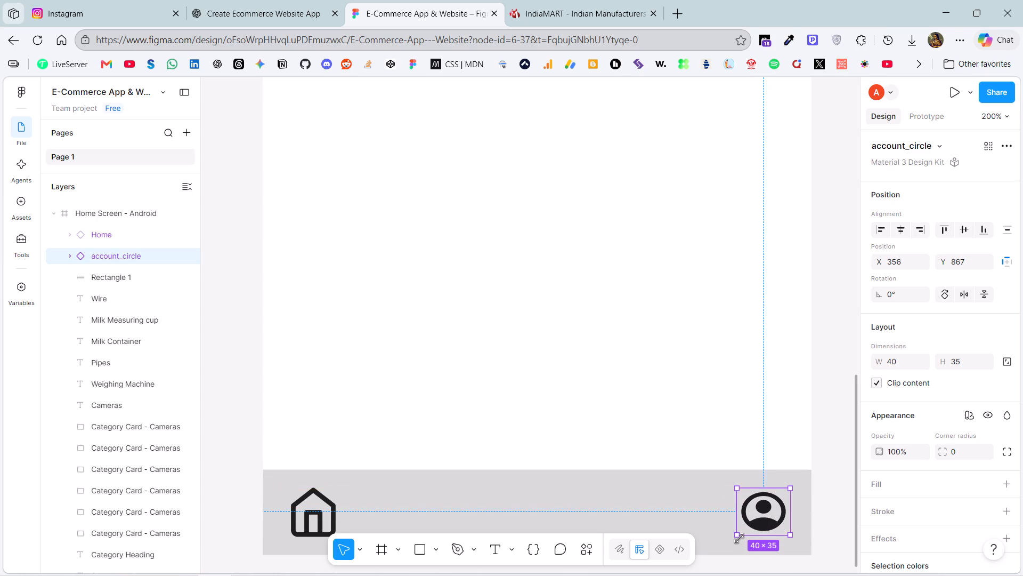
{"action": "left_click", "coordinate": [739, 537]}
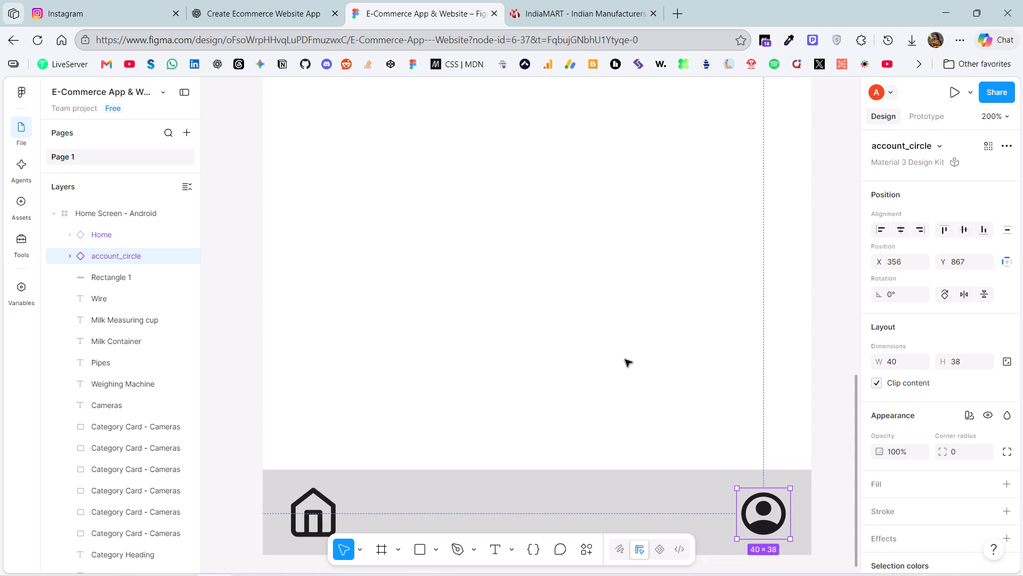
Search the assets for "cart" and insert the first Shopping cart icon from Simple Design System.
{"action": "left_click", "coordinate": [585, 553]}
{"action": "type", "text": "cart"}
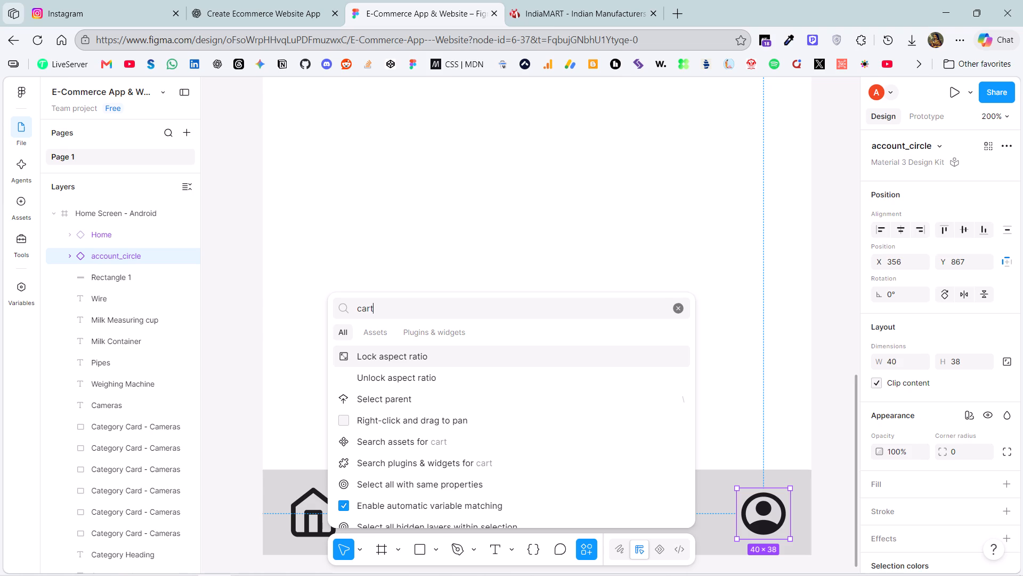
{"action": "left_click", "coordinate": [386, 329]}
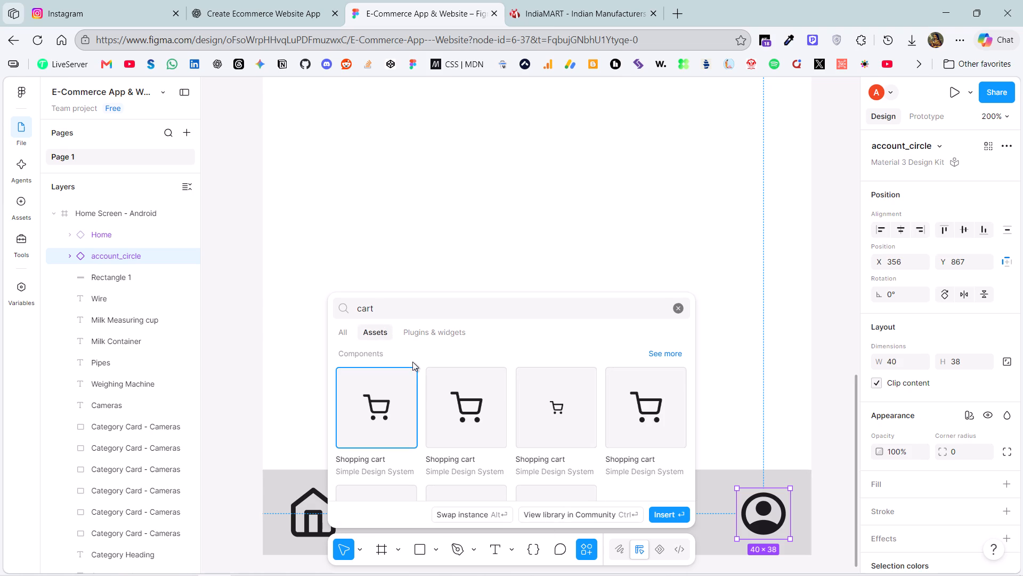
{"action": "double_click", "coordinate": [384, 413]}
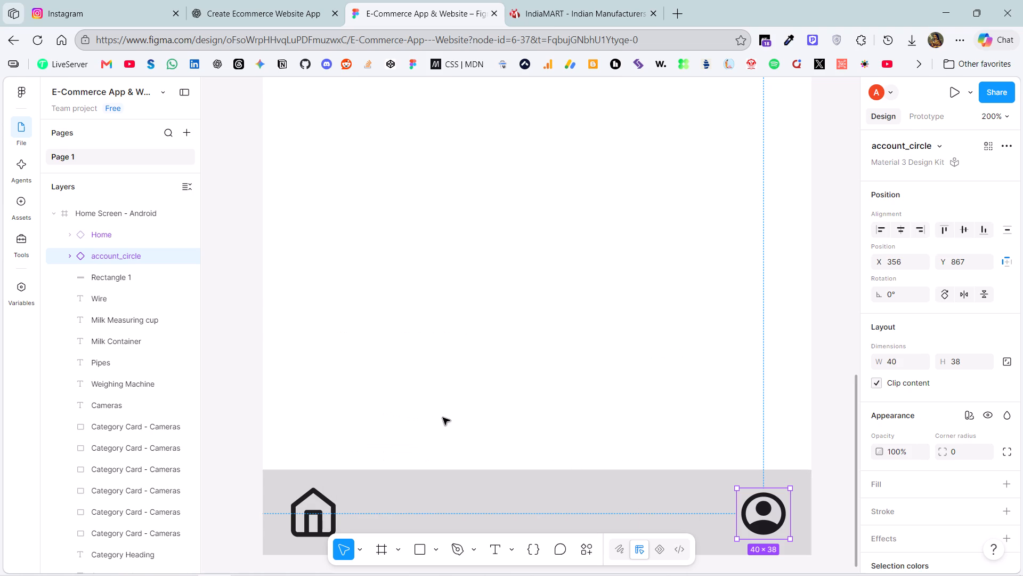
Move the Shopping cart icon left of the account icon in the bottom bar, at about X 266, Y 865.
{"action": "scroll", "coordinate": [454, 382], "scroll_direction": "up", "scroll_amount": 1}
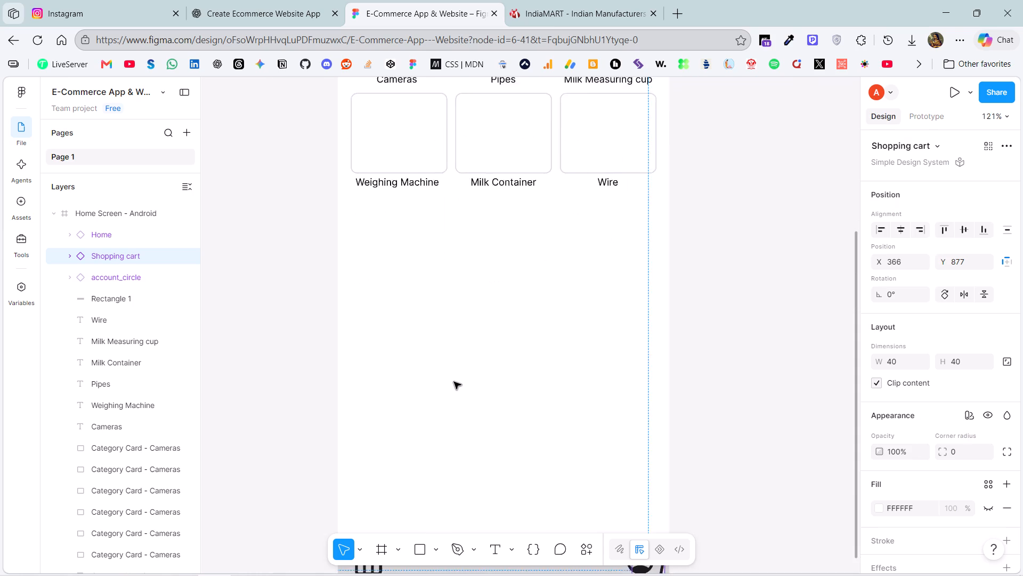
{"action": "scroll", "coordinate": [454, 382], "scroll_direction": "up", "scroll_amount": 1}
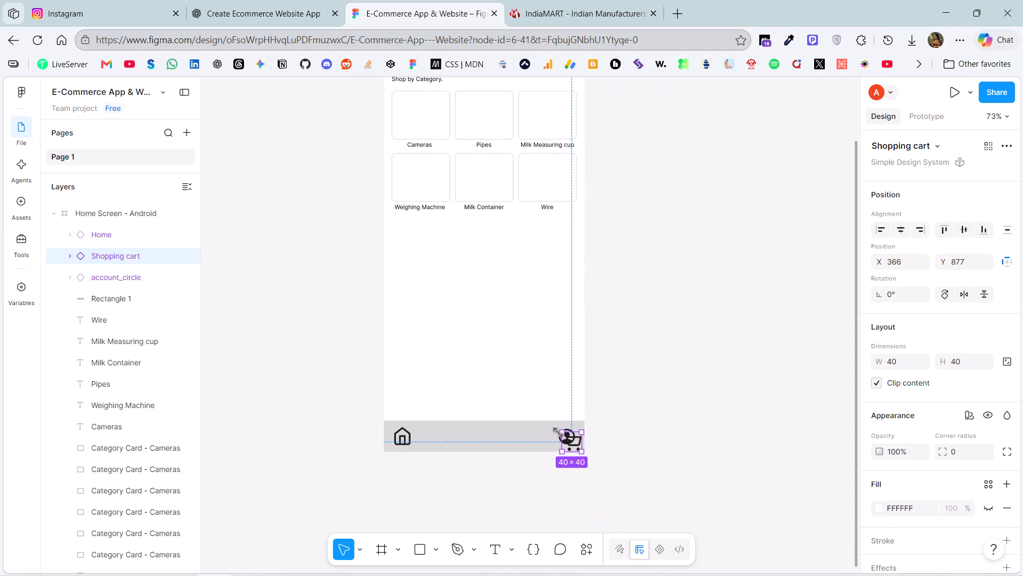
{"action": "left_click_drag", "start_coordinate": [579, 451], "coordinate": [571, 451]}
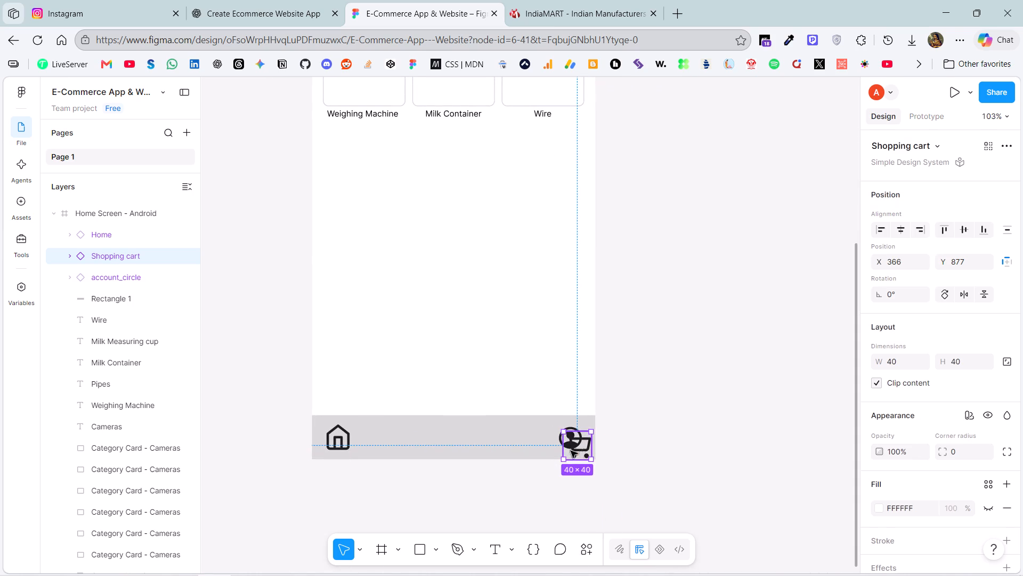
{"action": "left_click_drag", "start_coordinate": [571, 451], "coordinate": [516, 443]}
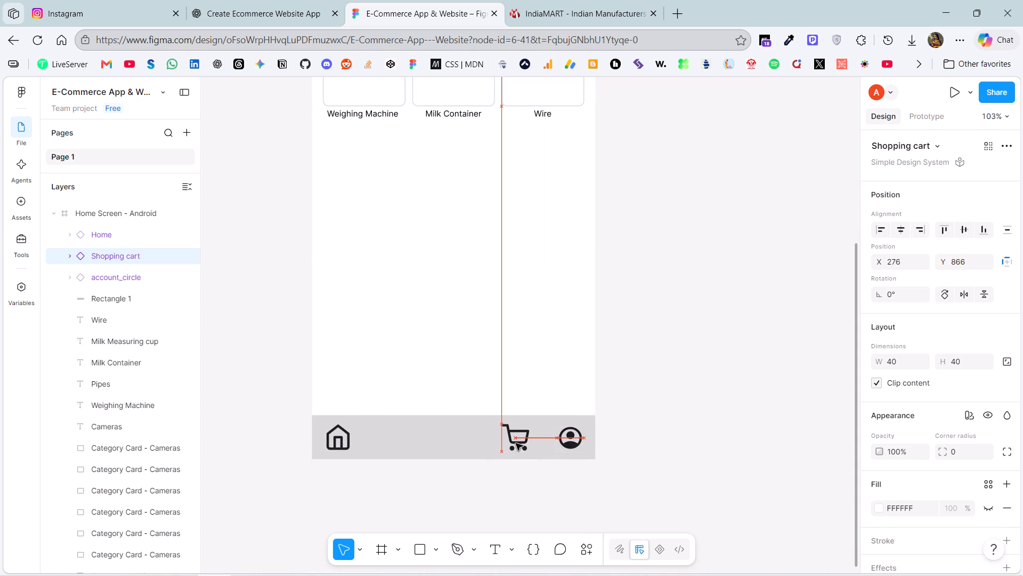
{"action": "left_click_drag", "start_coordinate": [516, 443], "coordinate": [513, 442]}
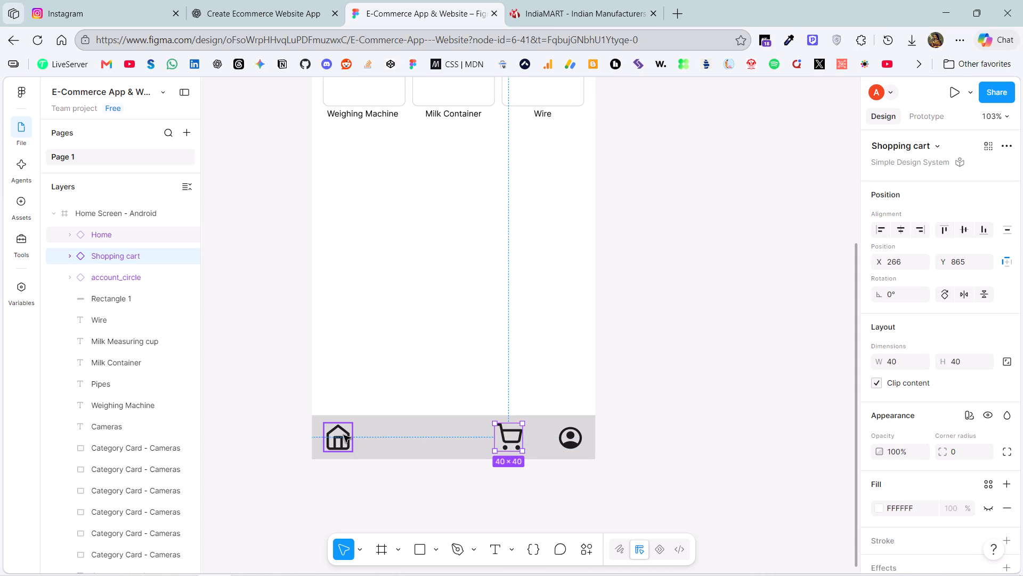
Shift the Home and account_circle icons inward from the bar's ends, account_circle to about X 344, Y 866, and move Shopping cart closer to Home.
{"action": "left_click_drag", "start_coordinate": [344, 435], "coordinate": [355, 434]}
{"action": "left_click_drag", "start_coordinate": [510, 436], "coordinate": [493, 437]}
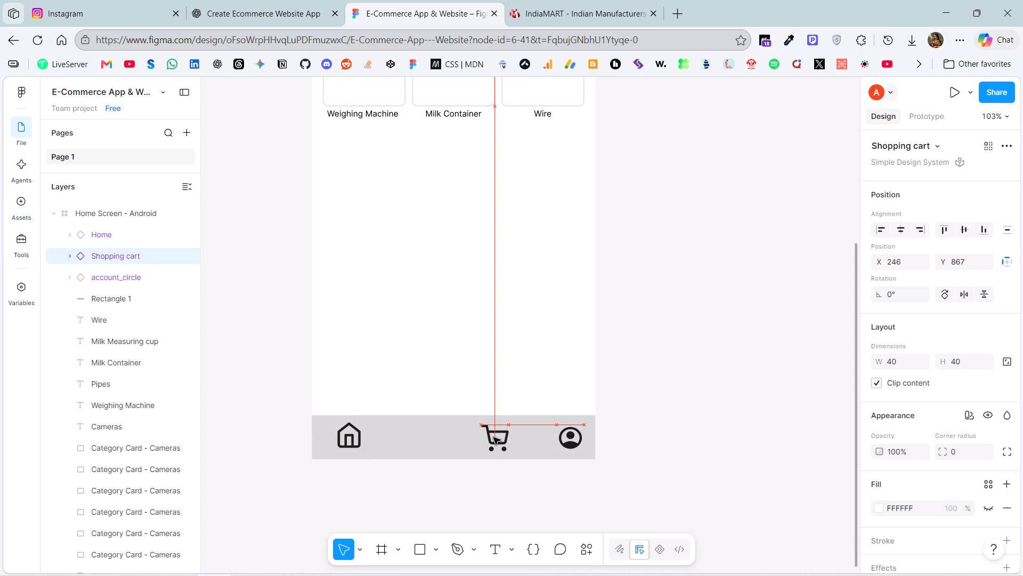
{"action": "left_click_drag", "start_coordinate": [493, 437], "coordinate": [493, 437]}
{"action": "left_click_drag", "start_coordinate": [563, 437], "coordinate": [550, 437]}
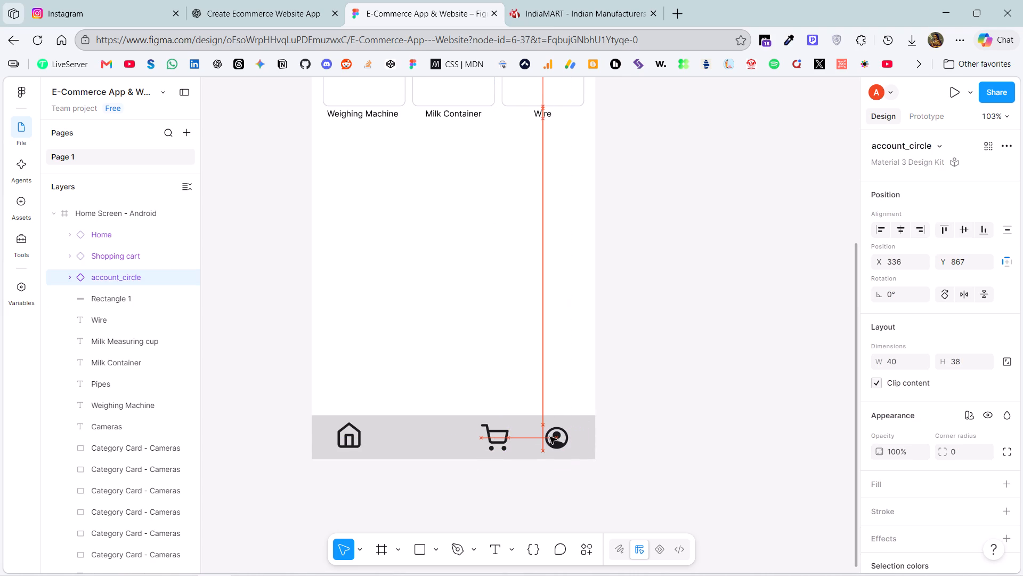
{"action": "left_click_drag", "start_coordinate": [550, 437], "coordinate": [555, 436]}
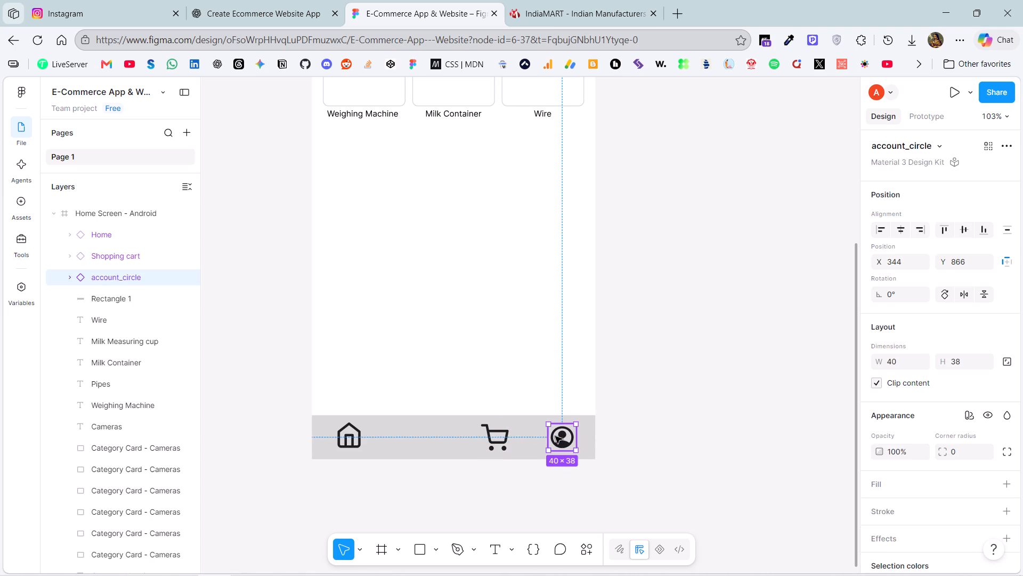
{"action": "left_click_drag", "start_coordinate": [502, 437], "coordinate": [508, 436]}
{"action": "left_click", "coordinate": [443, 366]}
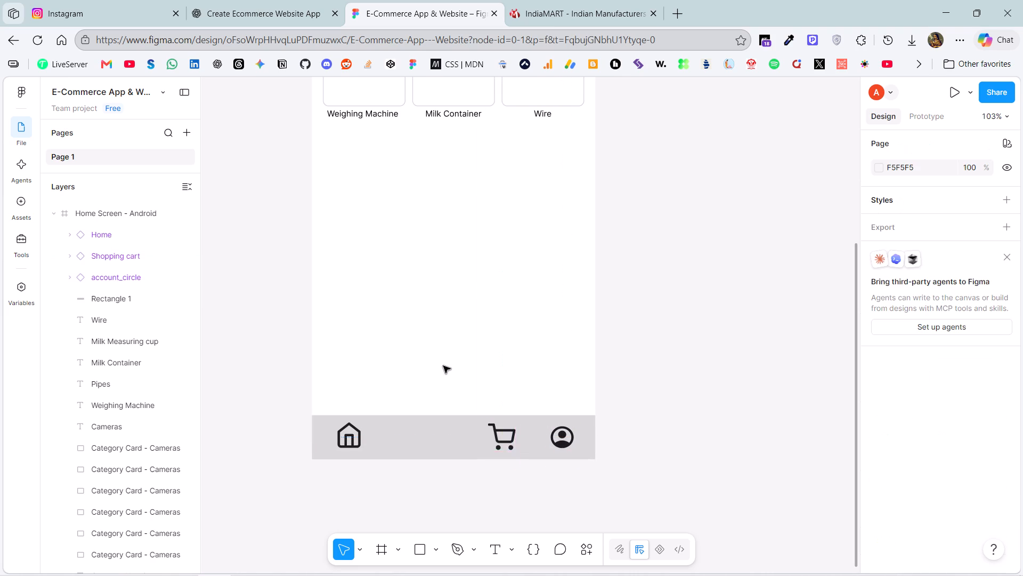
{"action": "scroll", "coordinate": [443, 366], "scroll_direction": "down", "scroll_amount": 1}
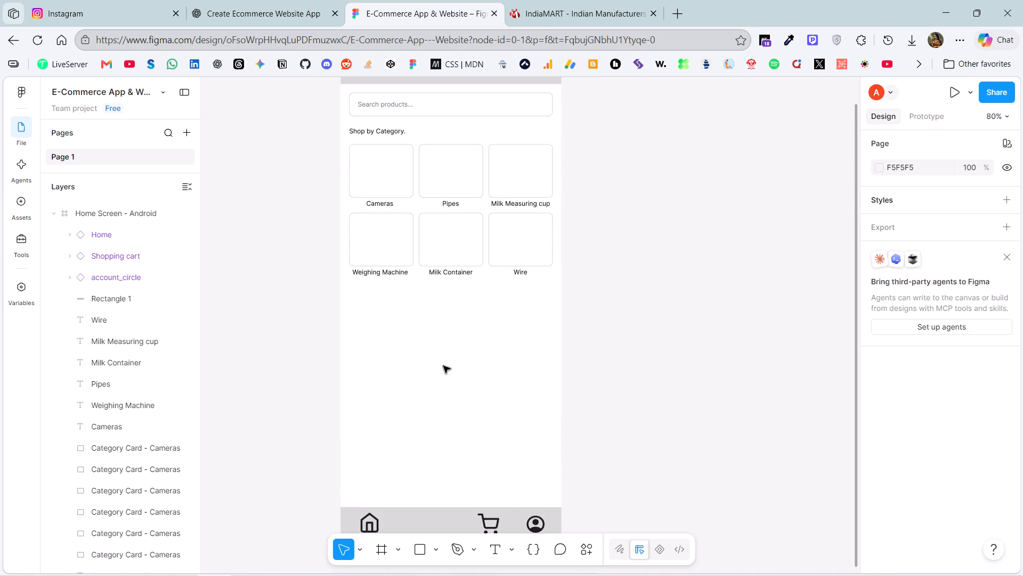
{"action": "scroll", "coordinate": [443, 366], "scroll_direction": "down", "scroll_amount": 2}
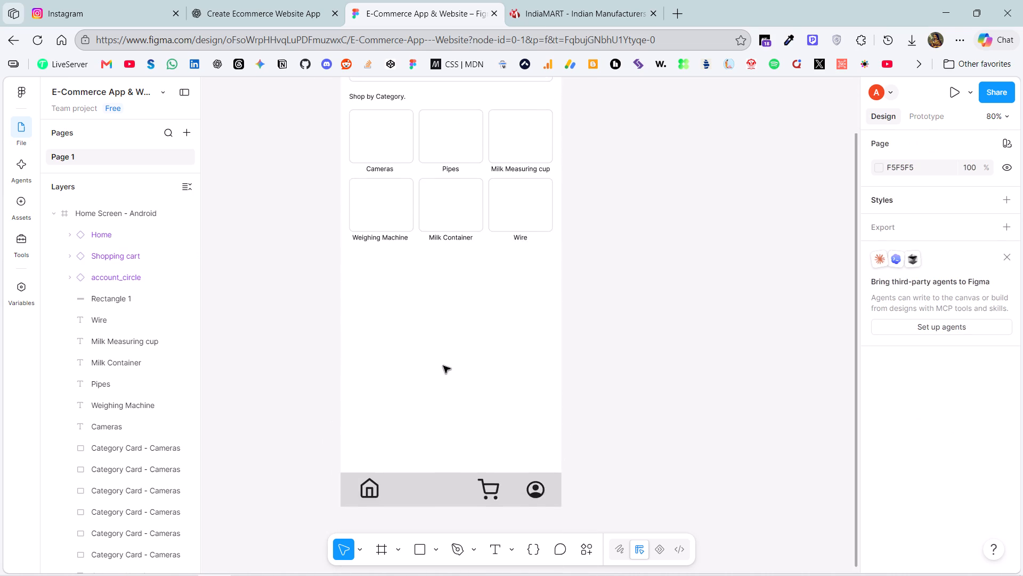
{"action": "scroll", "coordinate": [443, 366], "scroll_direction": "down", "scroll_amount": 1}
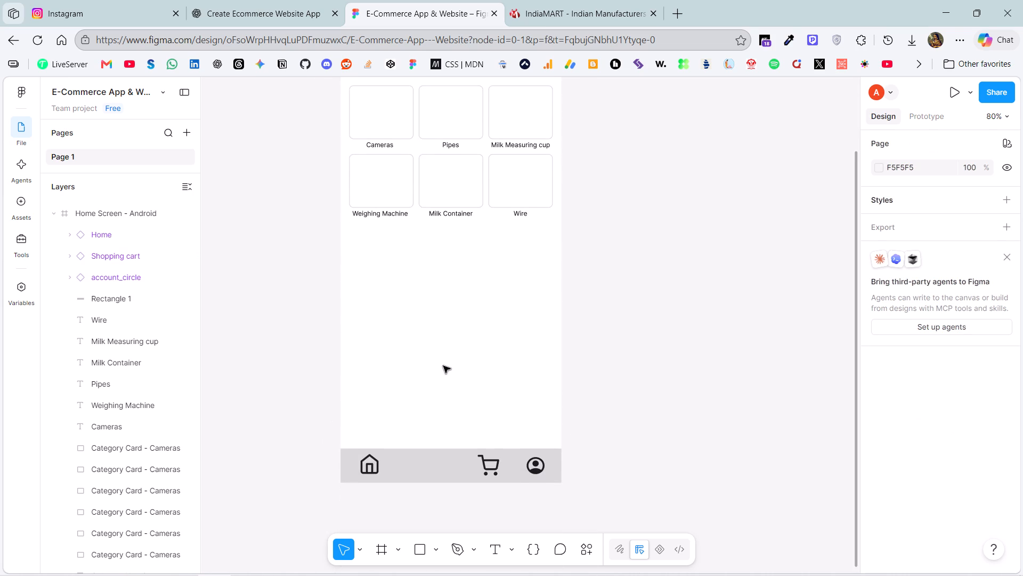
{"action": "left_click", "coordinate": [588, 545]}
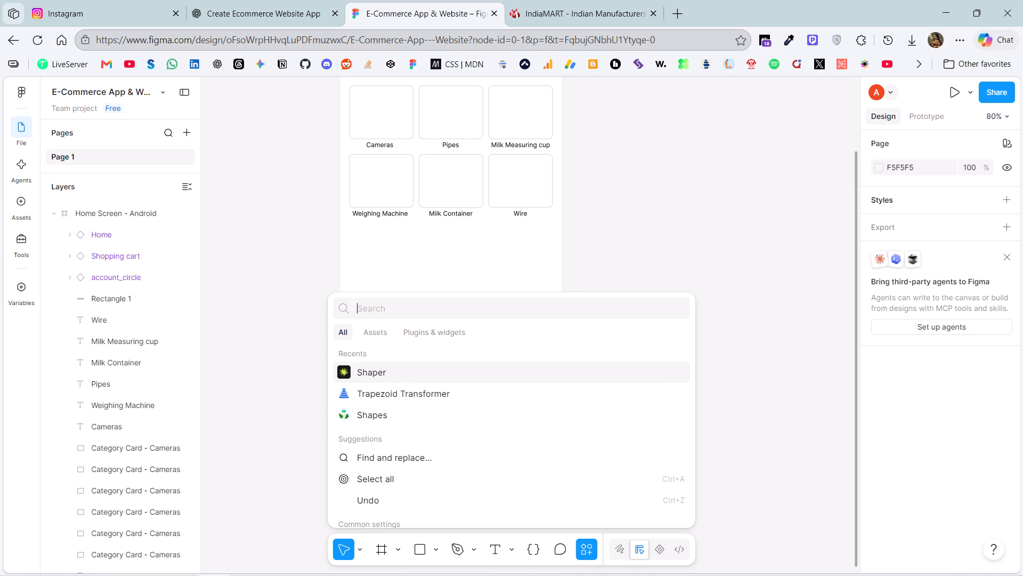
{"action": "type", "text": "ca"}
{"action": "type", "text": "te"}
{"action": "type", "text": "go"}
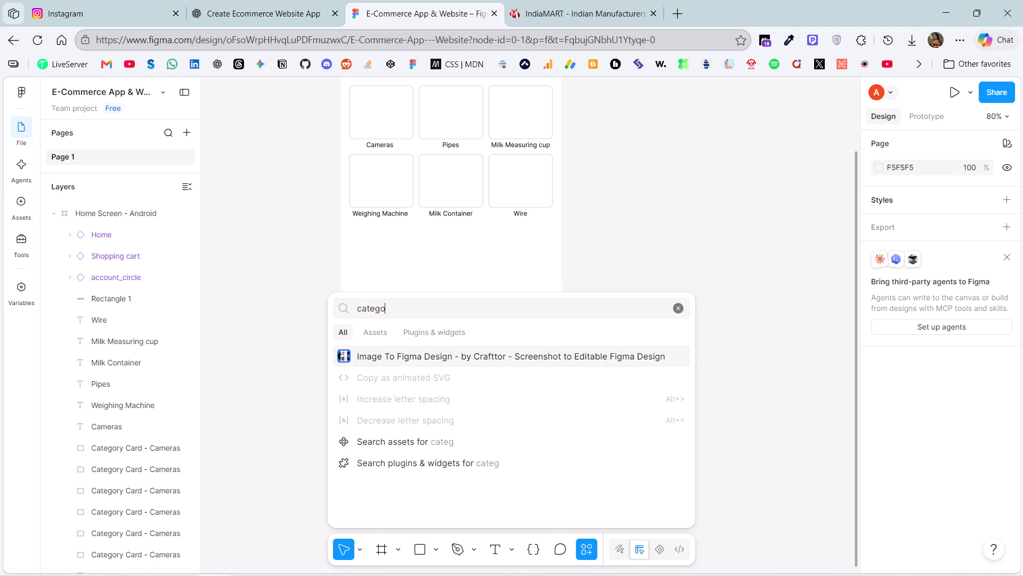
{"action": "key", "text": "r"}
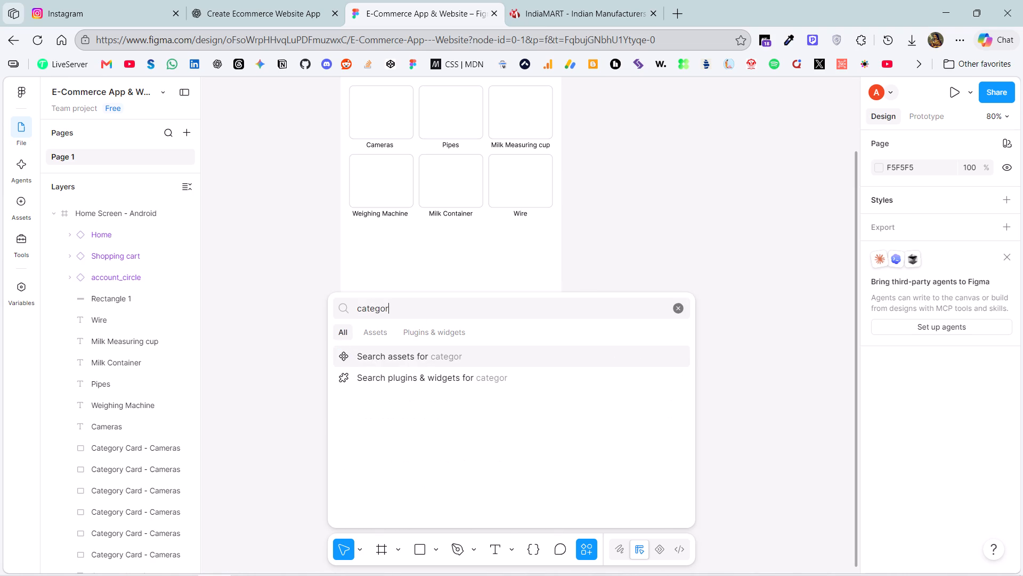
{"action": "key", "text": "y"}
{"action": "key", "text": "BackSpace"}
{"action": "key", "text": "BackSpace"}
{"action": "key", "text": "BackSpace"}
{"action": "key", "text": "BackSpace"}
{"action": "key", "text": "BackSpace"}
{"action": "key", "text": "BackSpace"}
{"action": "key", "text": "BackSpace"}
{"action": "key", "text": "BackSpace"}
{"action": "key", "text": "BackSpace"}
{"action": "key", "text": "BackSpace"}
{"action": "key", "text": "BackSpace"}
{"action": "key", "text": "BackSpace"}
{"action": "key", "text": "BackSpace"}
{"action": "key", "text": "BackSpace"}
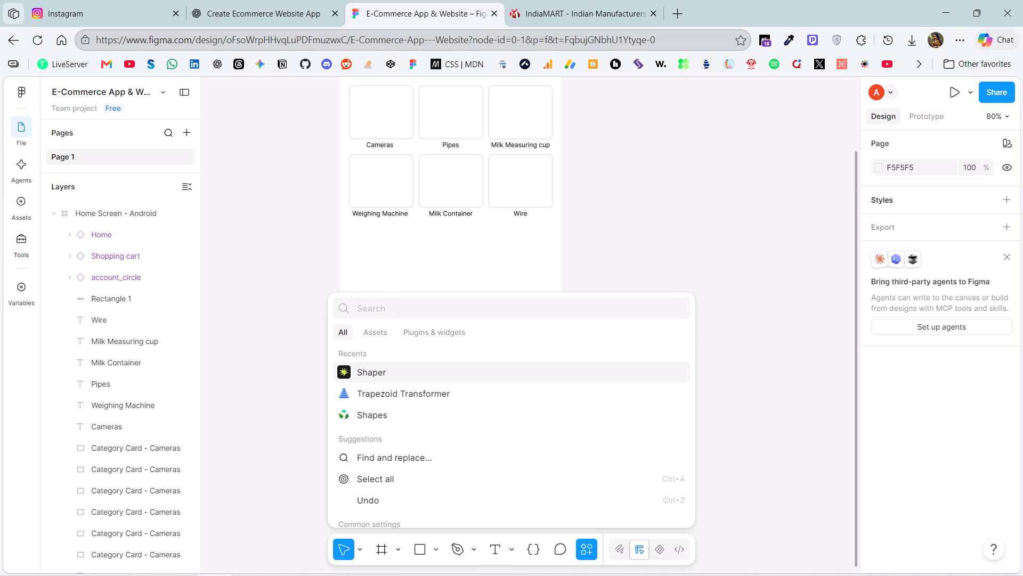
Search the actions for "icon" and launch the Icons8 plugin.
{"action": "type", "text": "icon"}
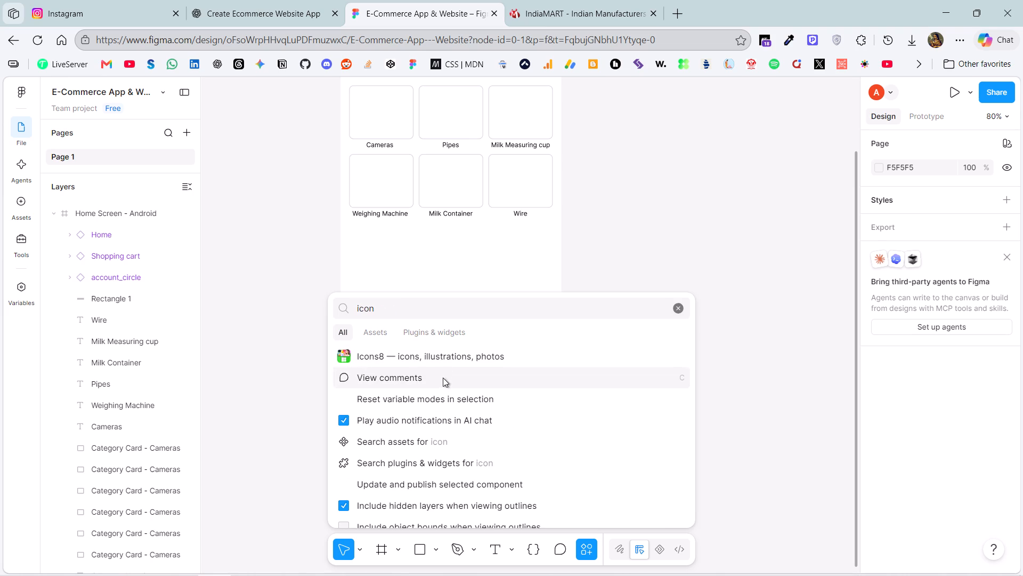
{"action": "left_click", "coordinate": [431, 363]}
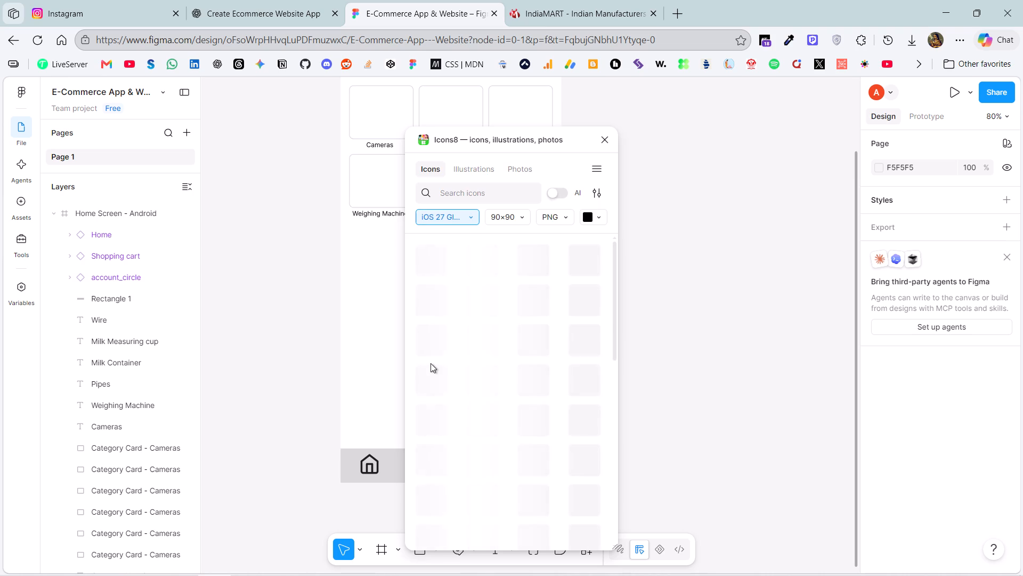
Search the Icons8 icons for "category" and set the style filter to All styles.
{"action": "left_click", "coordinate": [466, 193]}
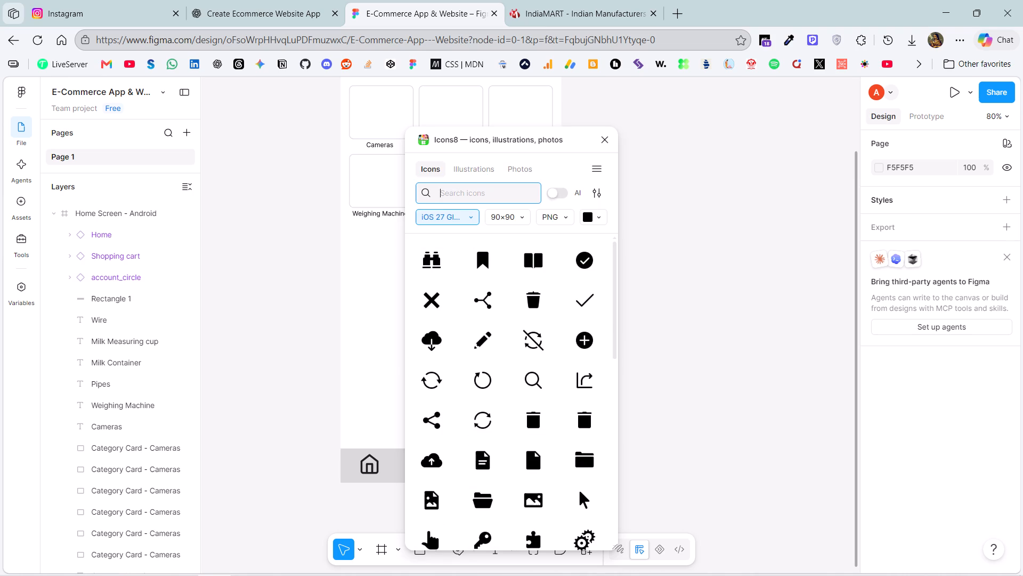
{"action": "type", "text": "categor"}
{"action": "key", "text": "y"}
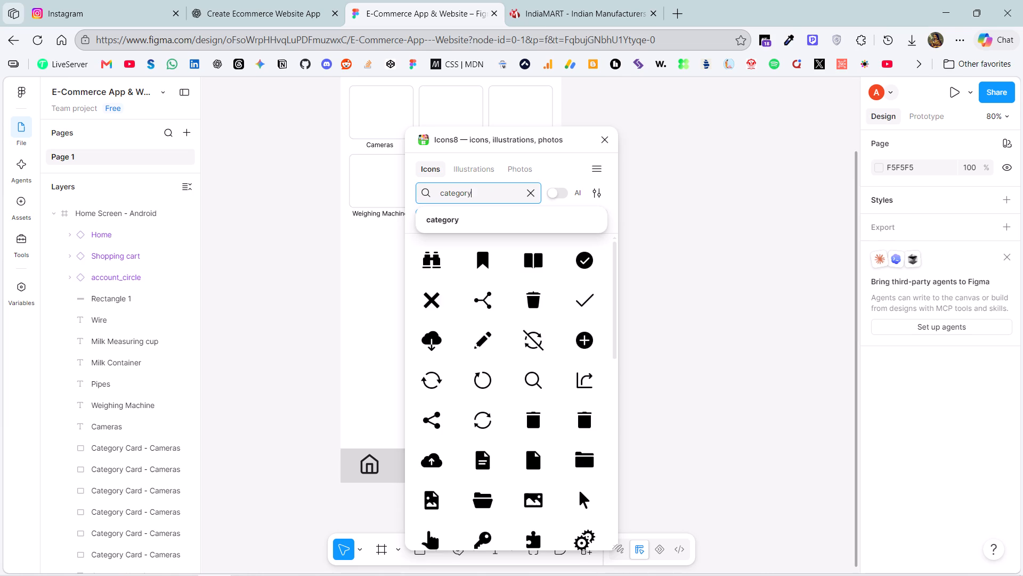
{"action": "key", "text": "Return"}
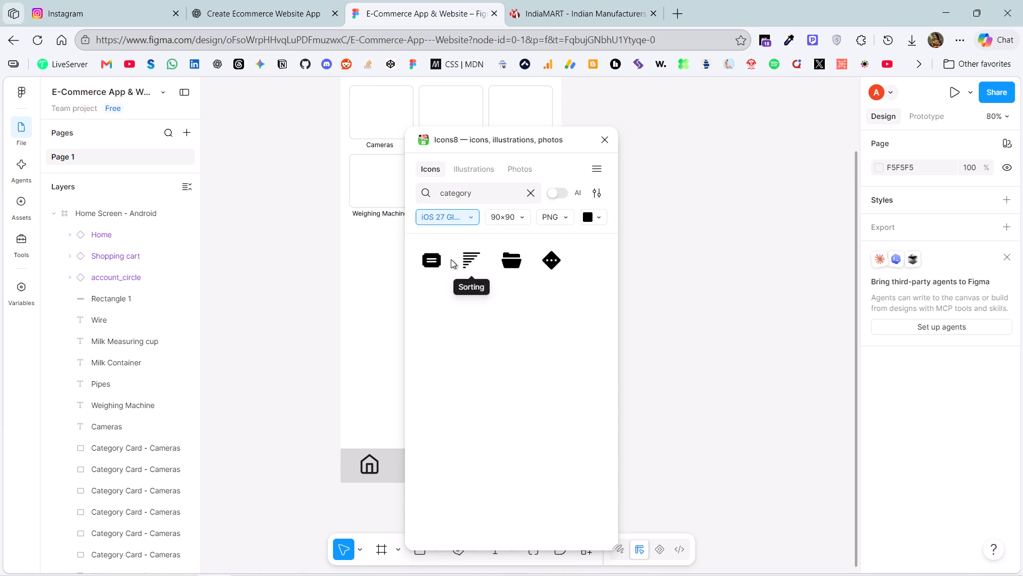
{"action": "left_click", "coordinate": [468, 223]}
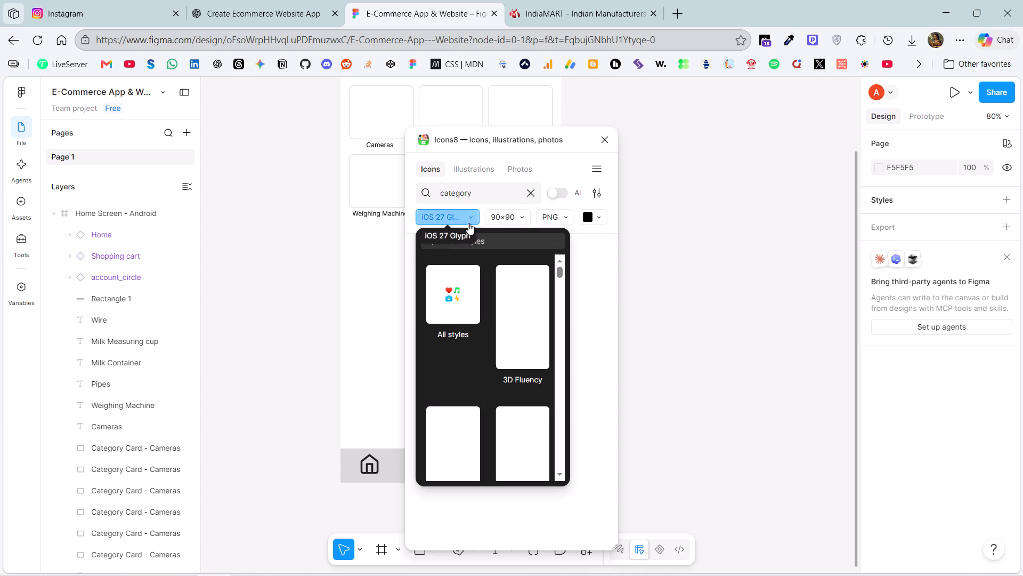
{"action": "left_click", "coordinate": [459, 289]}
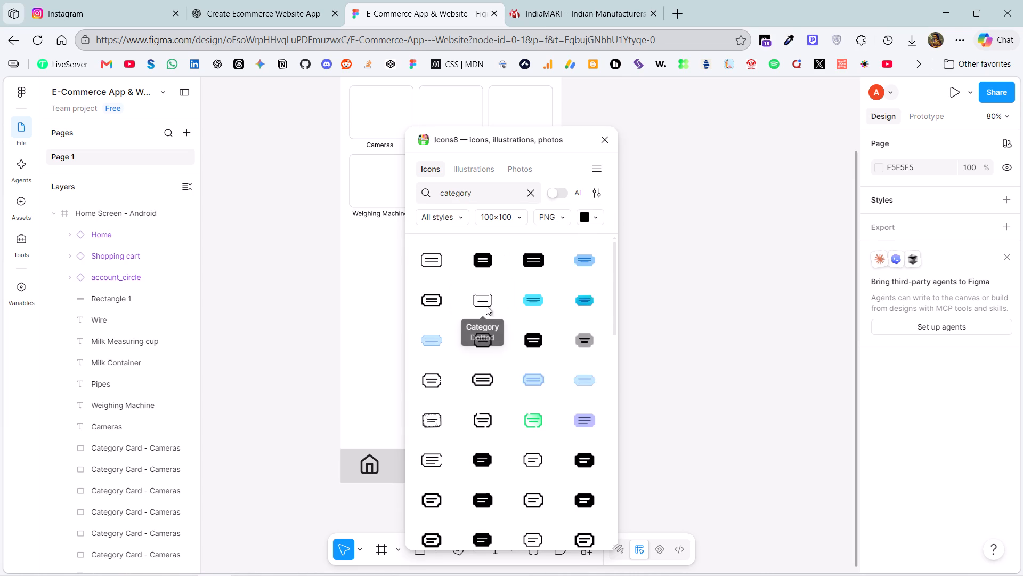
Find the outlined four-square "menu" icon in the Icons8 results and insert it as a 100×100 PNG.
{"action": "scroll", "coordinate": [485, 316], "scroll_direction": "down", "scroll_amount": 2}
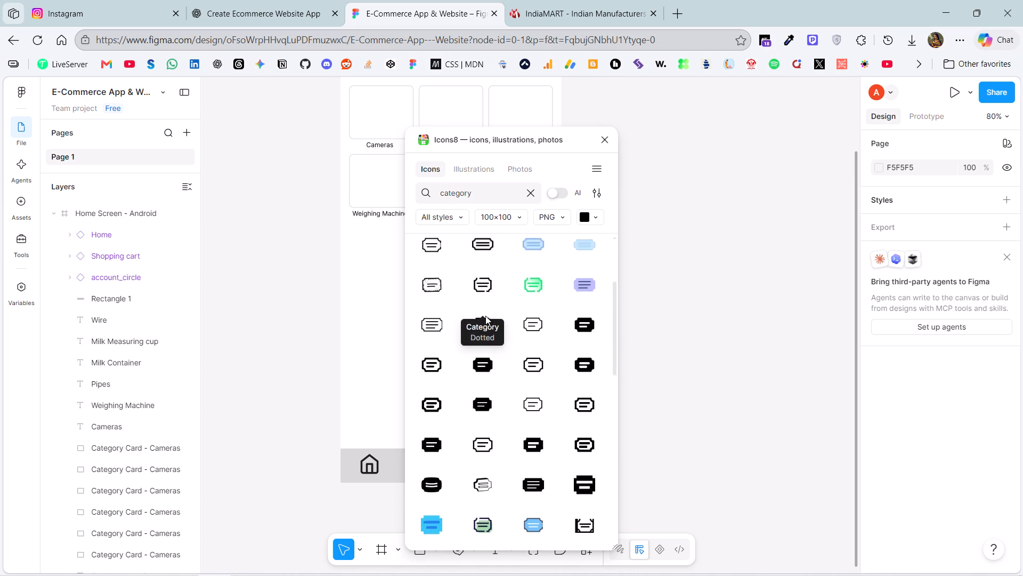
{"action": "scroll", "coordinate": [485, 316], "scroll_direction": "down", "scroll_amount": 5}
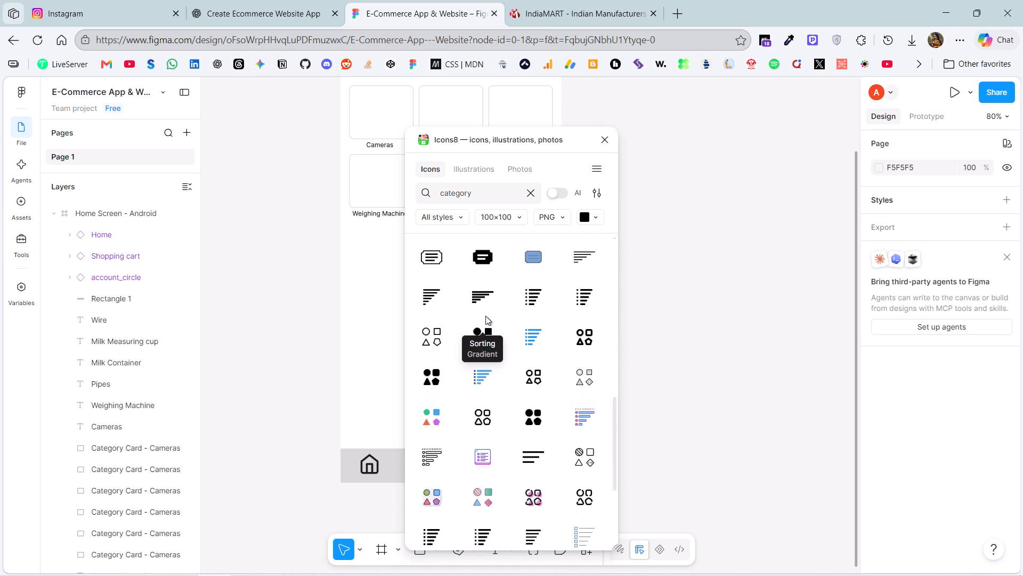
{"action": "scroll", "coordinate": [485, 316], "scroll_direction": "down", "scroll_amount": 4}
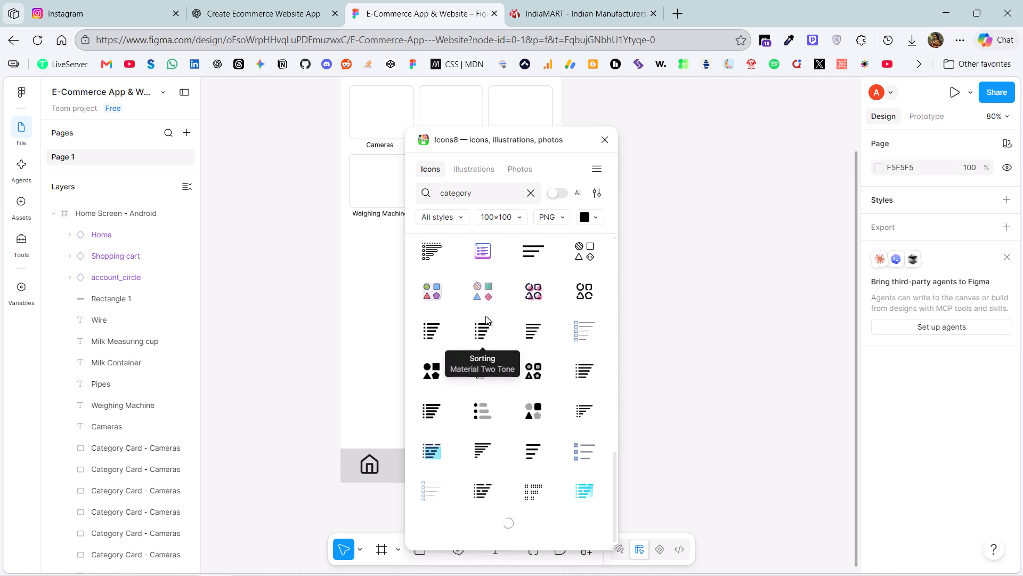
{"action": "scroll", "coordinate": [485, 316], "scroll_direction": "down", "scroll_amount": 10}
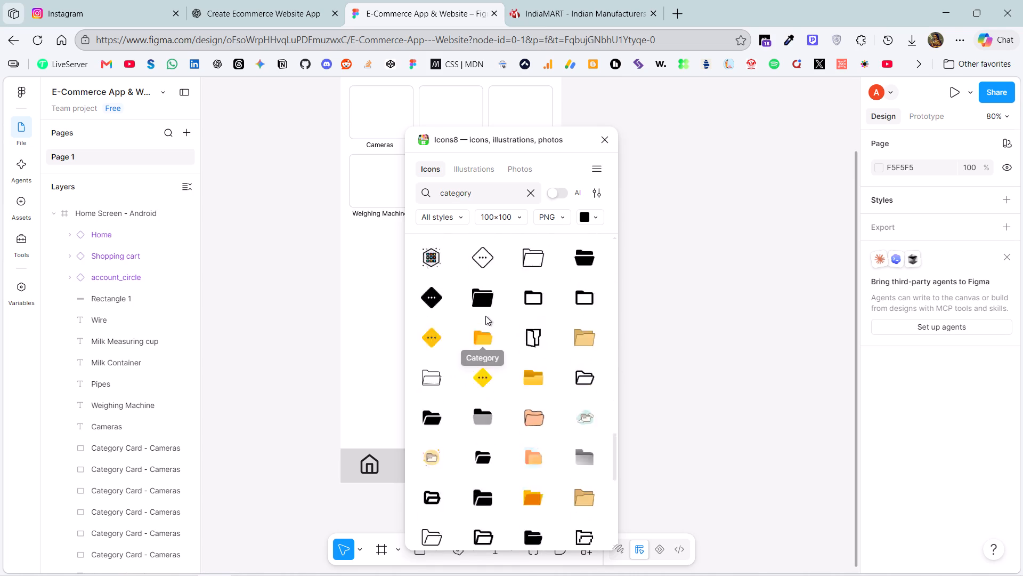
{"action": "scroll", "coordinate": [485, 316], "scroll_direction": "down", "scroll_amount": 20}
{"action": "scroll", "coordinate": [485, 316], "scroll_direction": "down", "scroll_amount": 6}
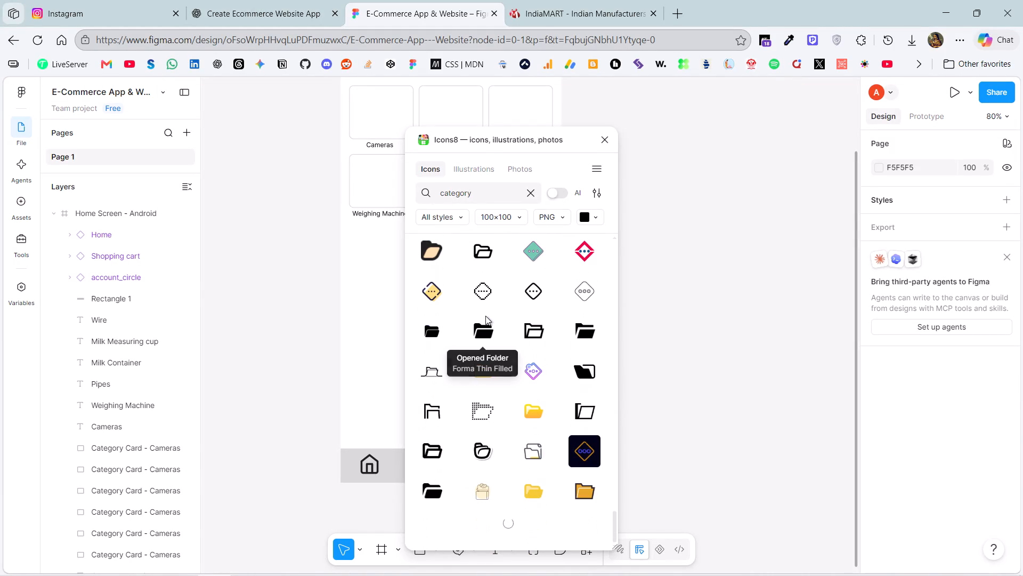
{"action": "scroll", "coordinate": [485, 316], "scroll_direction": "down", "scroll_amount": 5}
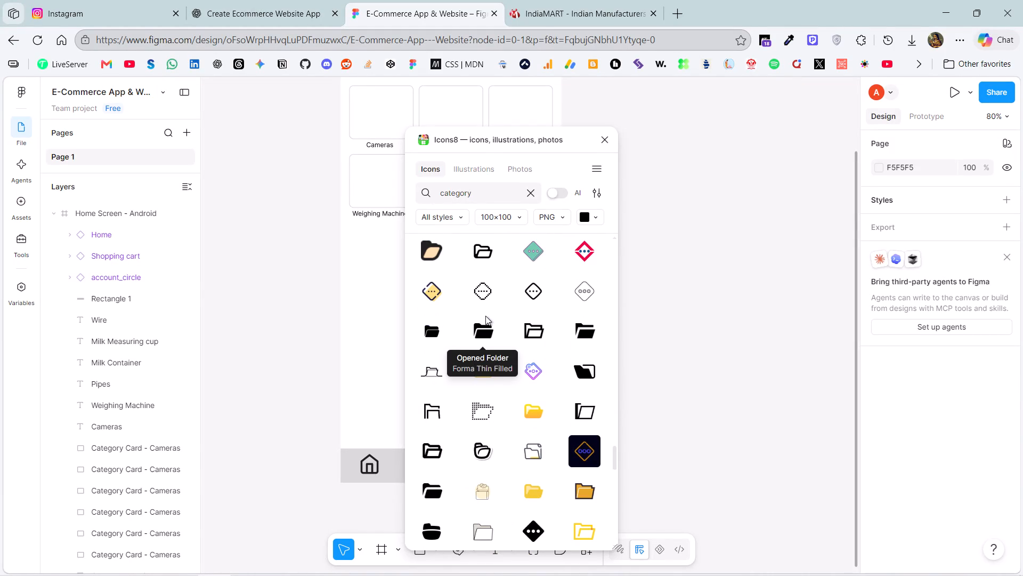
{"action": "scroll", "coordinate": [485, 316], "scroll_direction": "down", "scroll_amount": 12}
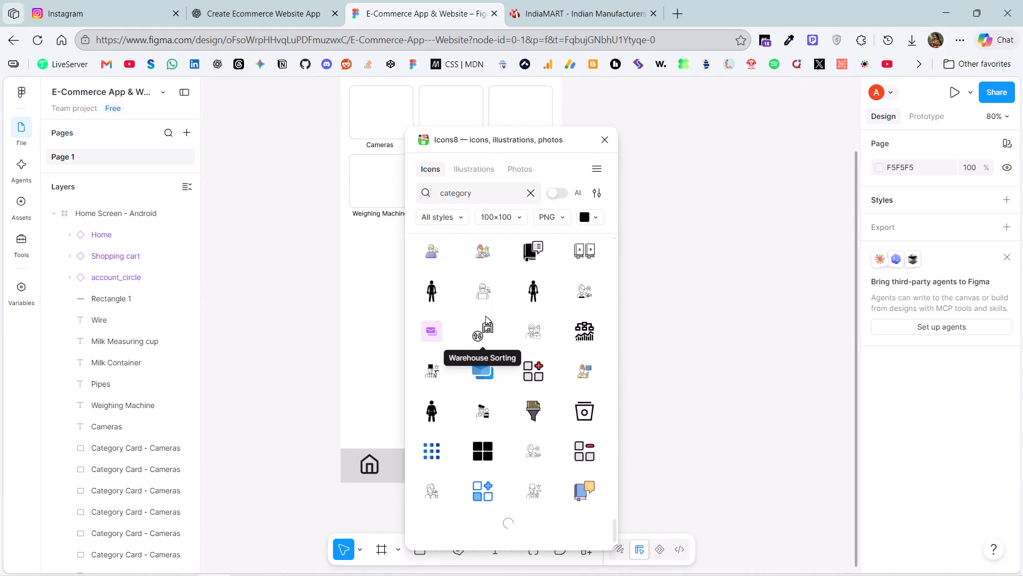
{"action": "scroll", "coordinate": [525, 363], "scroll_direction": "down", "scroll_amount": 4}
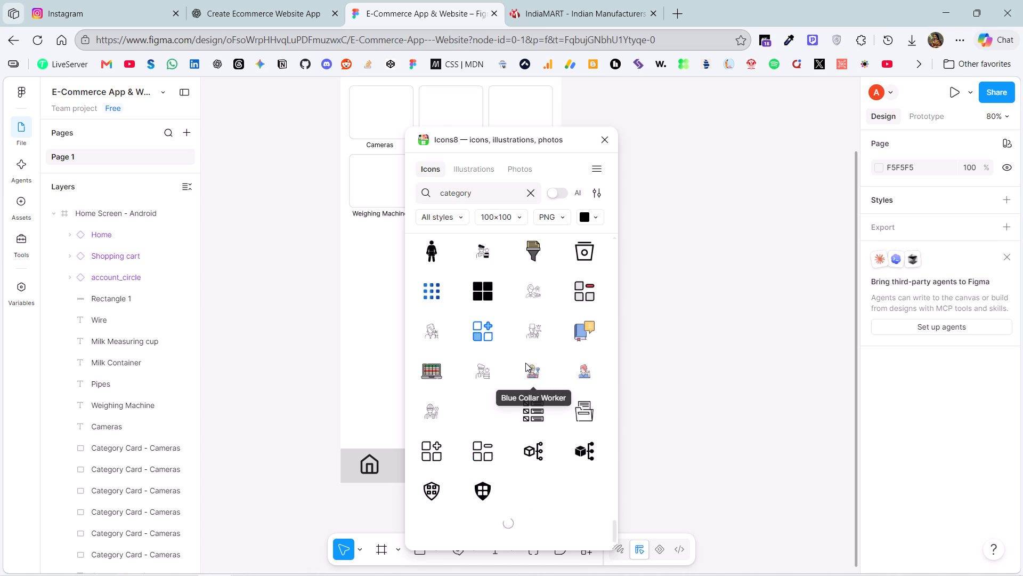
{"action": "scroll", "coordinate": [525, 363], "scroll_direction": "down", "scroll_amount": 4}
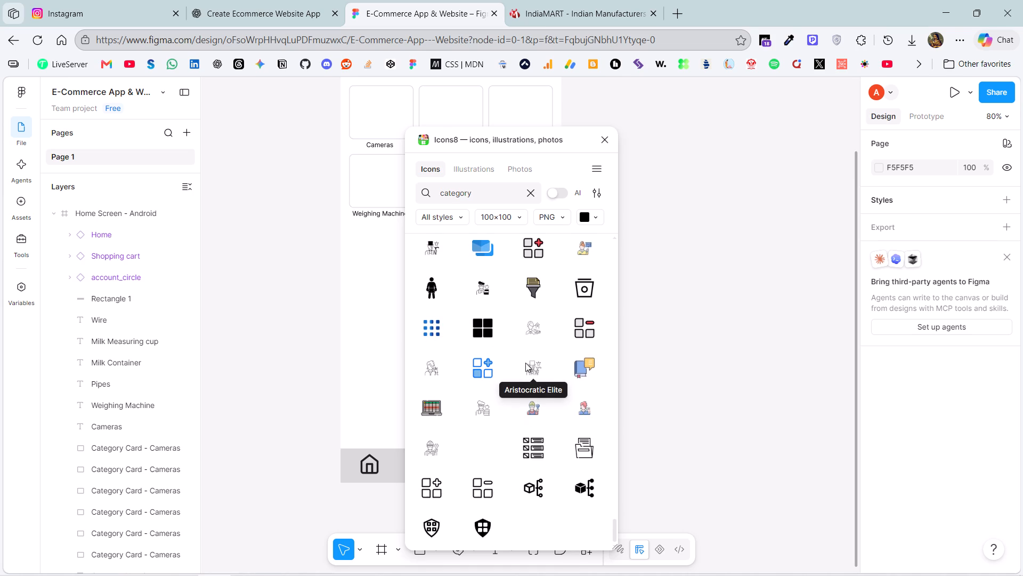
{"action": "scroll", "coordinate": [525, 363], "scroll_direction": "down", "scroll_amount": 1}
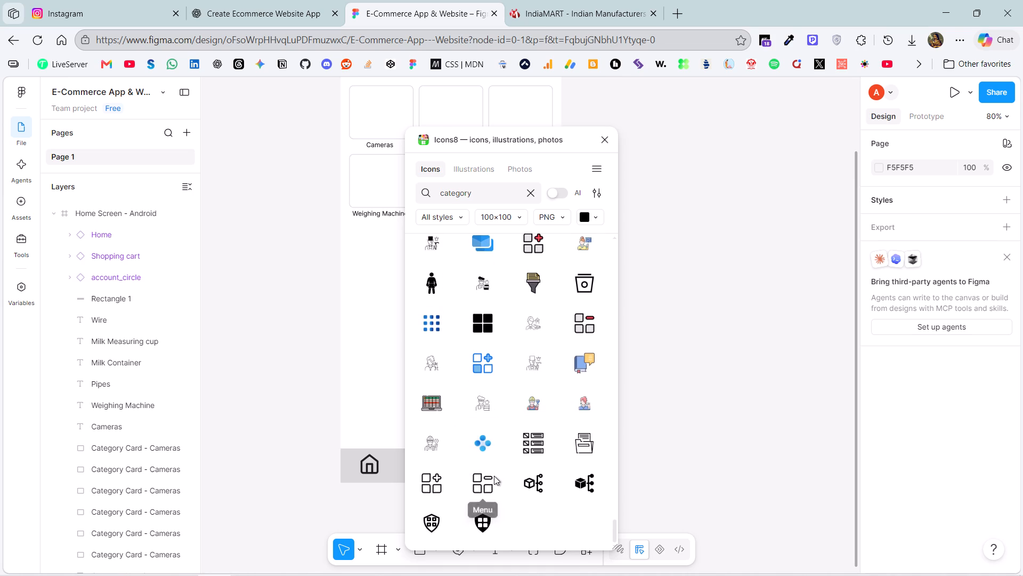
{"action": "scroll", "coordinate": [475, 463], "scroll_direction": "up", "scroll_amount": 3}
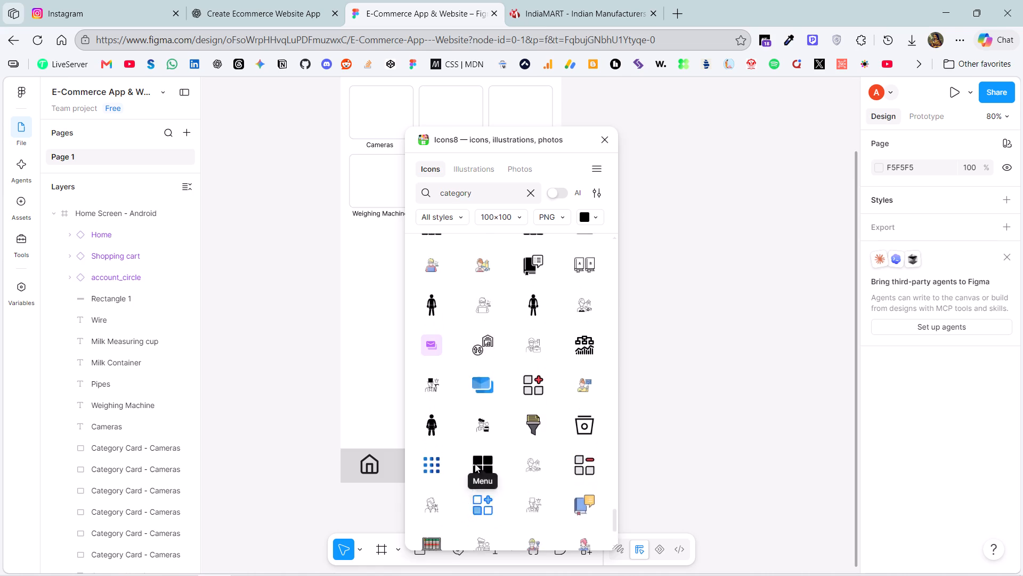
{"action": "scroll", "coordinate": [475, 463], "scroll_direction": "up", "scroll_amount": 4}
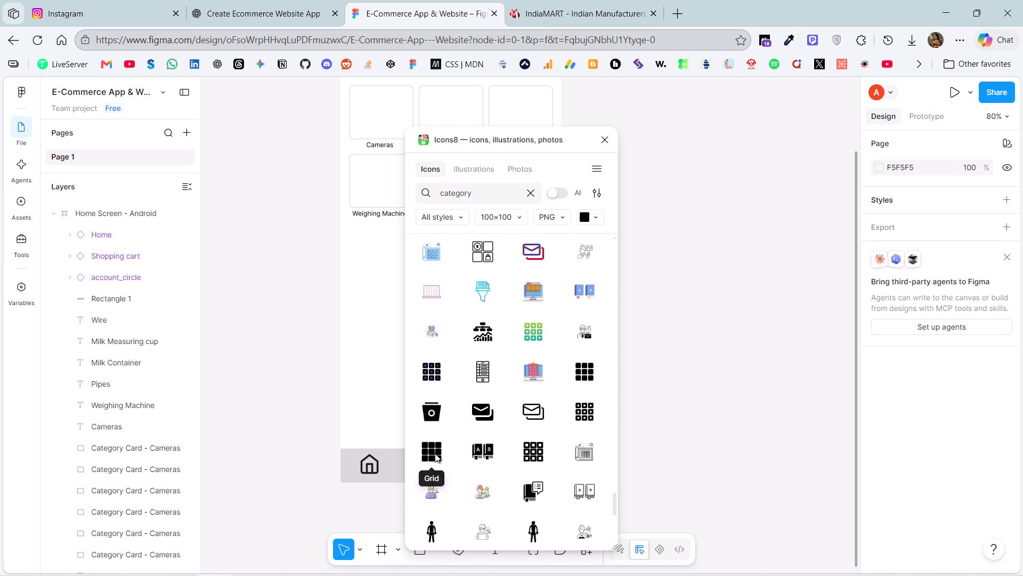
{"action": "scroll", "coordinate": [435, 453], "scroll_direction": "up", "scroll_amount": 2}
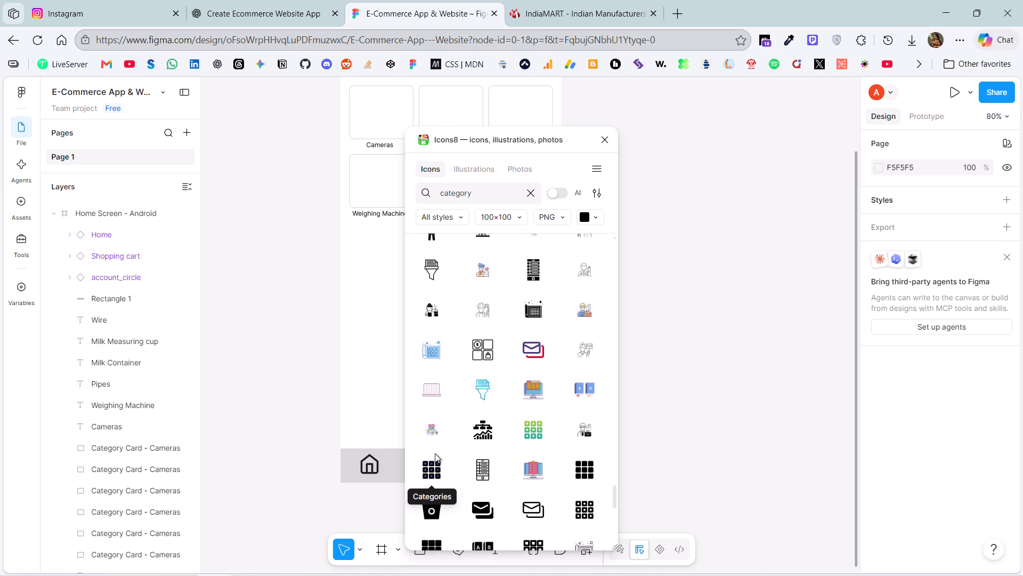
{"action": "scroll", "coordinate": [435, 453], "scroll_direction": "up", "scroll_amount": 7}
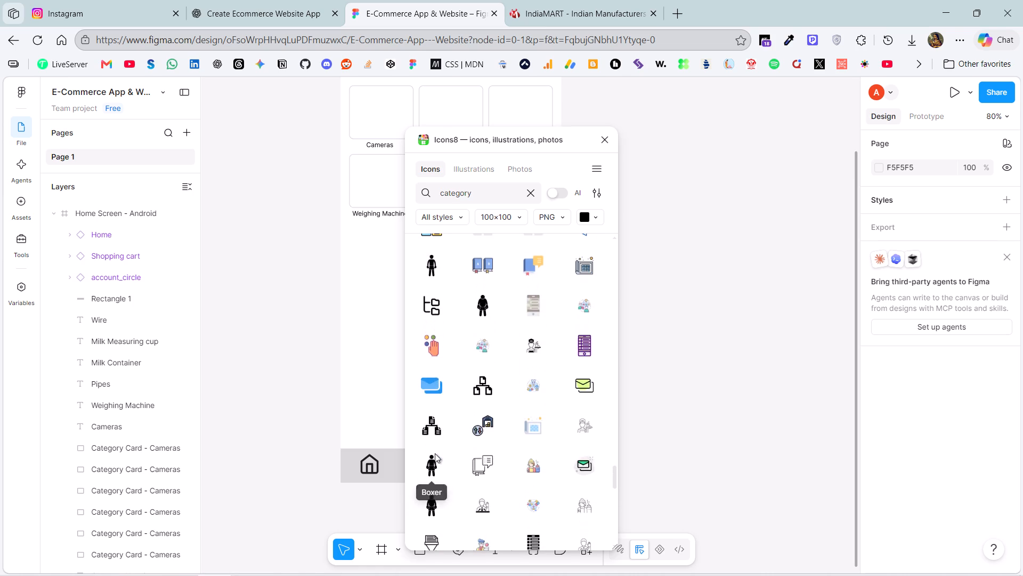
{"action": "scroll", "coordinate": [435, 453], "scroll_direction": "up", "scroll_amount": 1}
{"action": "scroll", "coordinate": [482, 395], "scroll_direction": "up", "scroll_amount": 1}
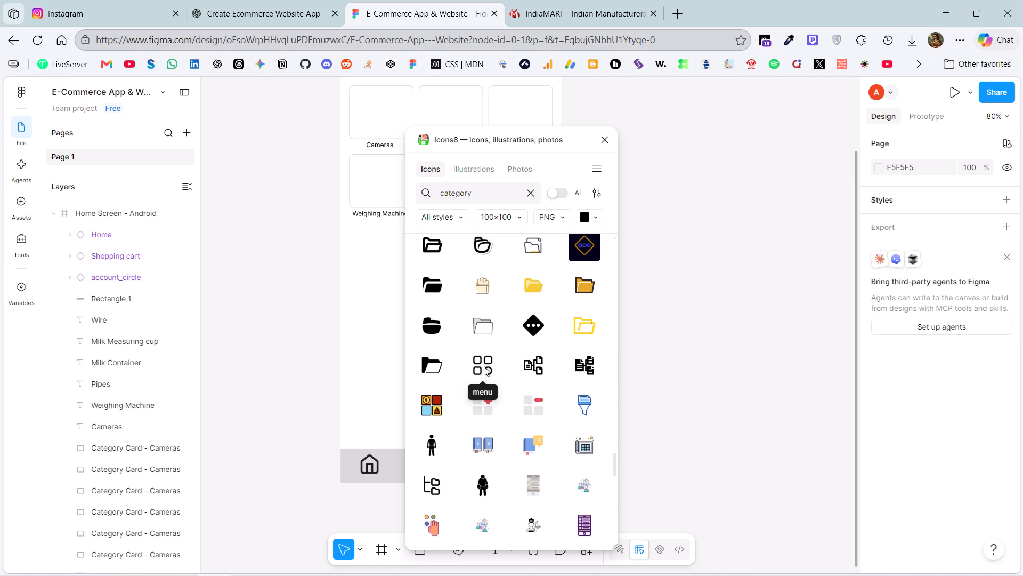
{"action": "left_click", "coordinate": [484, 366]}
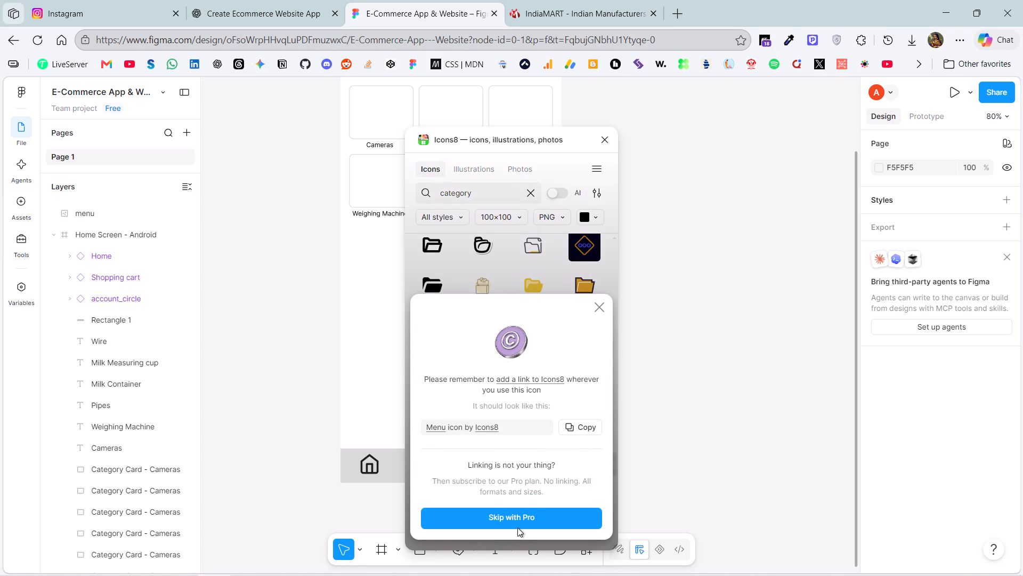
Dismiss the Icons8 attribution notice shown after inserting the icon.
{"action": "left_click", "coordinate": [590, 306]}
{"action": "left_click", "coordinate": [595, 307]}
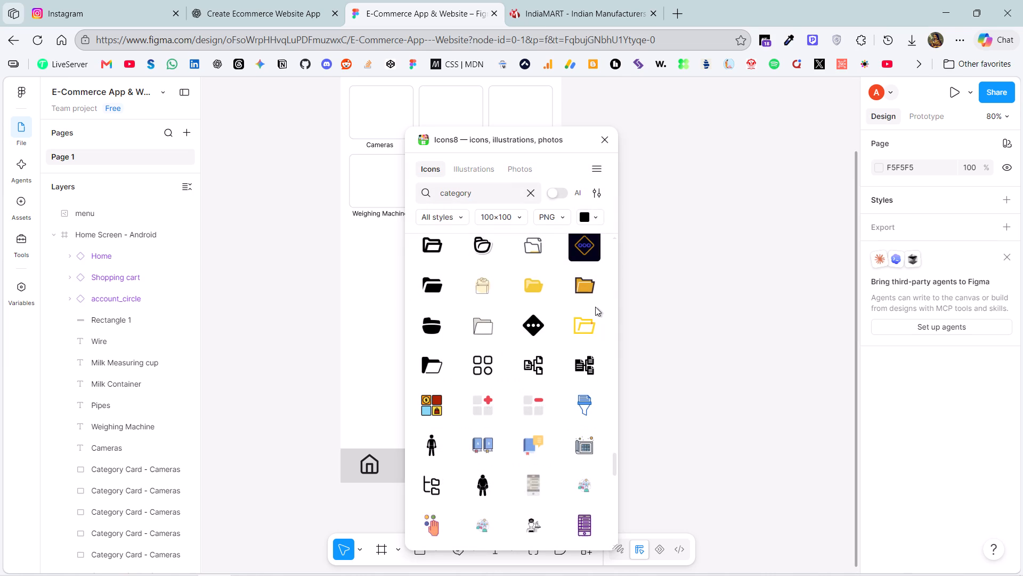
{"action": "left_click", "coordinate": [628, 354]}
{"action": "left_click", "coordinate": [638, 354]}
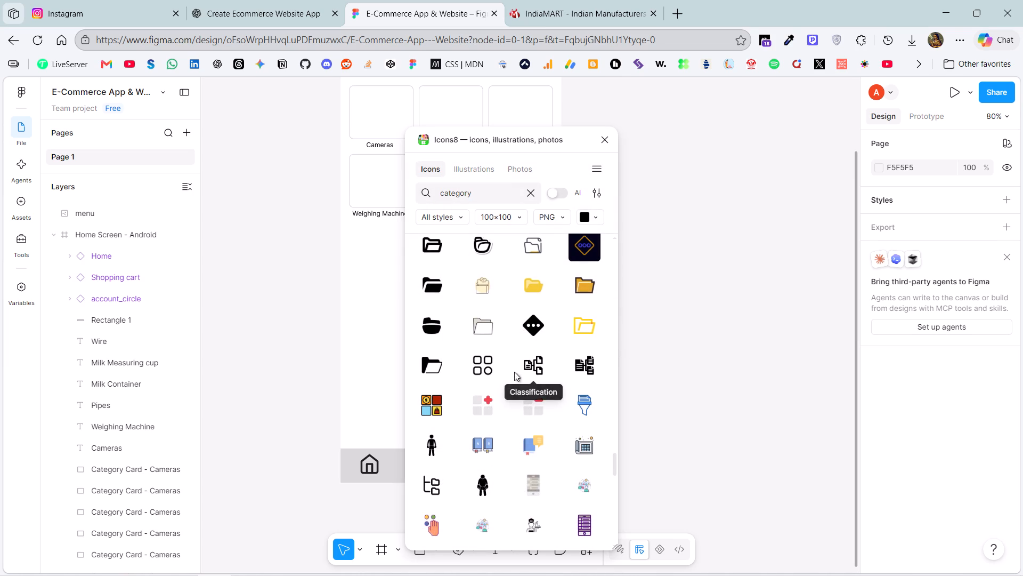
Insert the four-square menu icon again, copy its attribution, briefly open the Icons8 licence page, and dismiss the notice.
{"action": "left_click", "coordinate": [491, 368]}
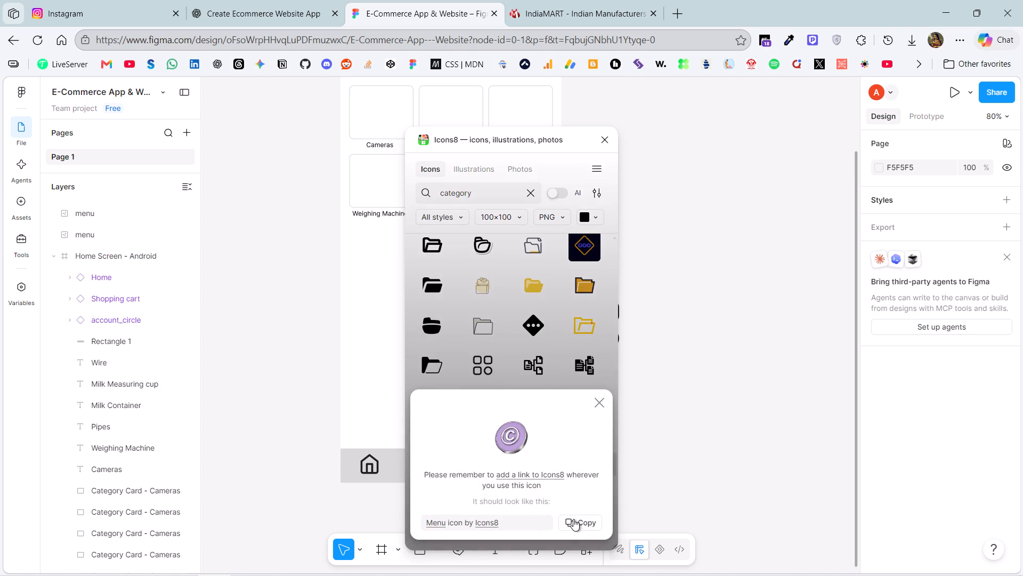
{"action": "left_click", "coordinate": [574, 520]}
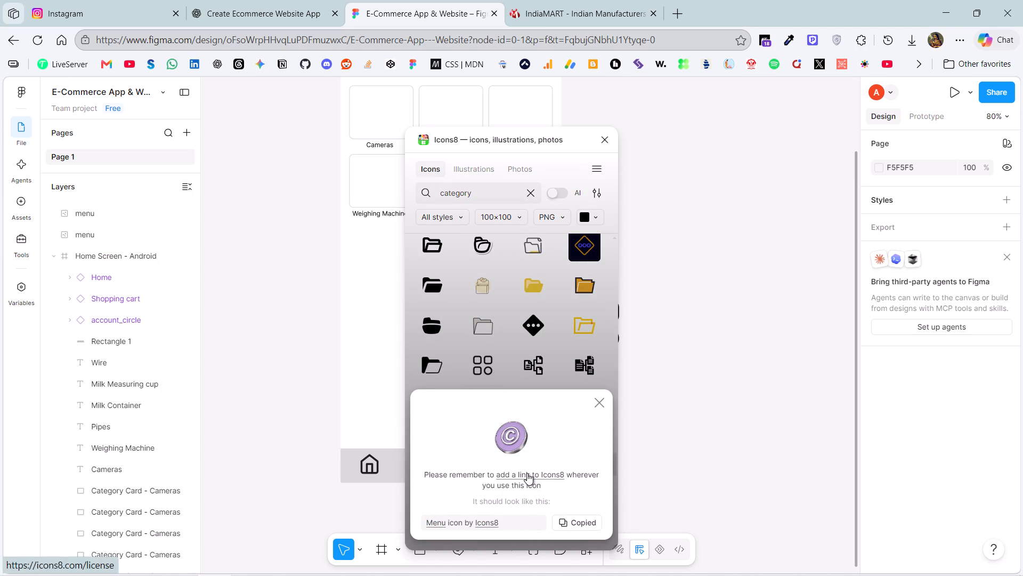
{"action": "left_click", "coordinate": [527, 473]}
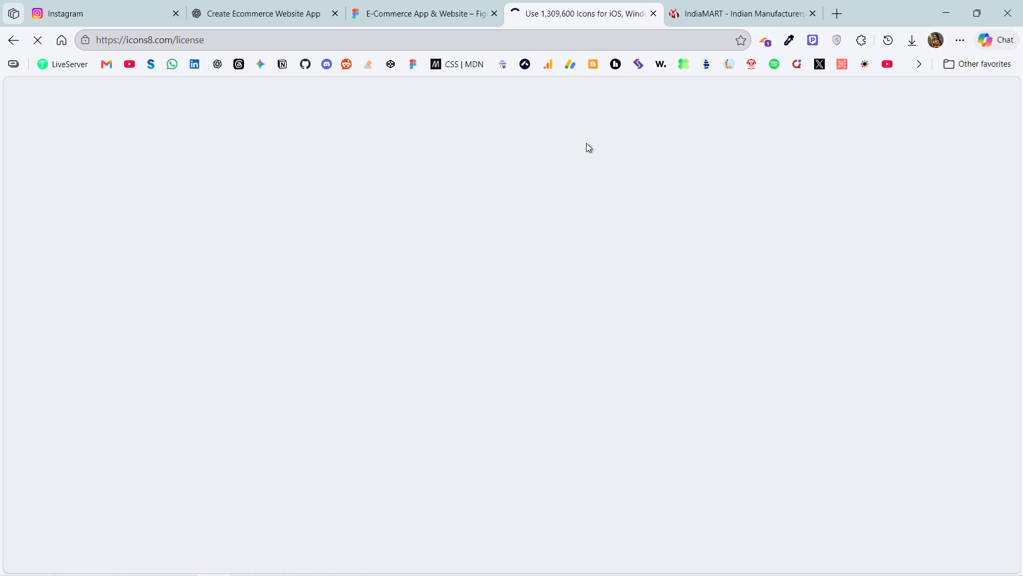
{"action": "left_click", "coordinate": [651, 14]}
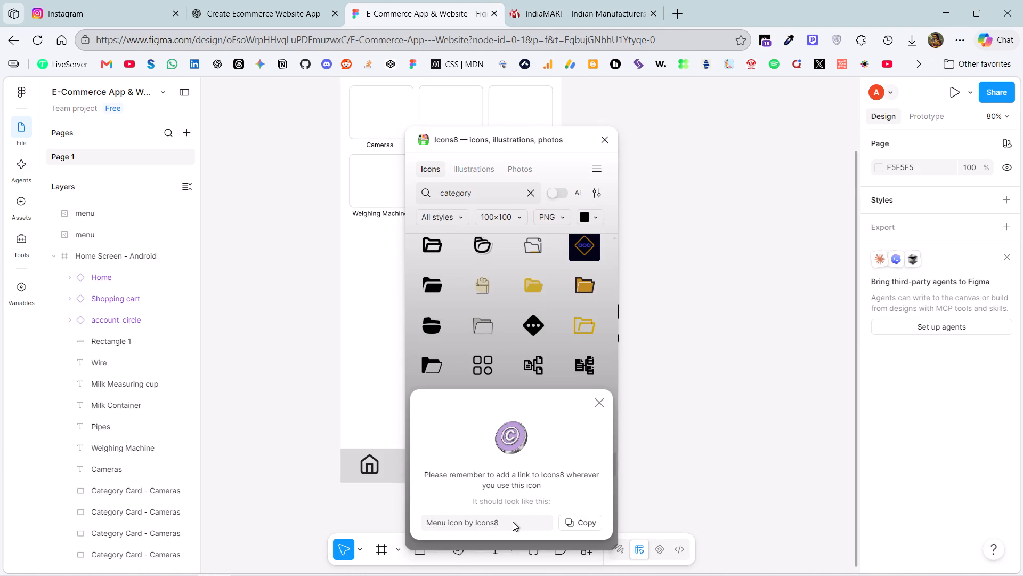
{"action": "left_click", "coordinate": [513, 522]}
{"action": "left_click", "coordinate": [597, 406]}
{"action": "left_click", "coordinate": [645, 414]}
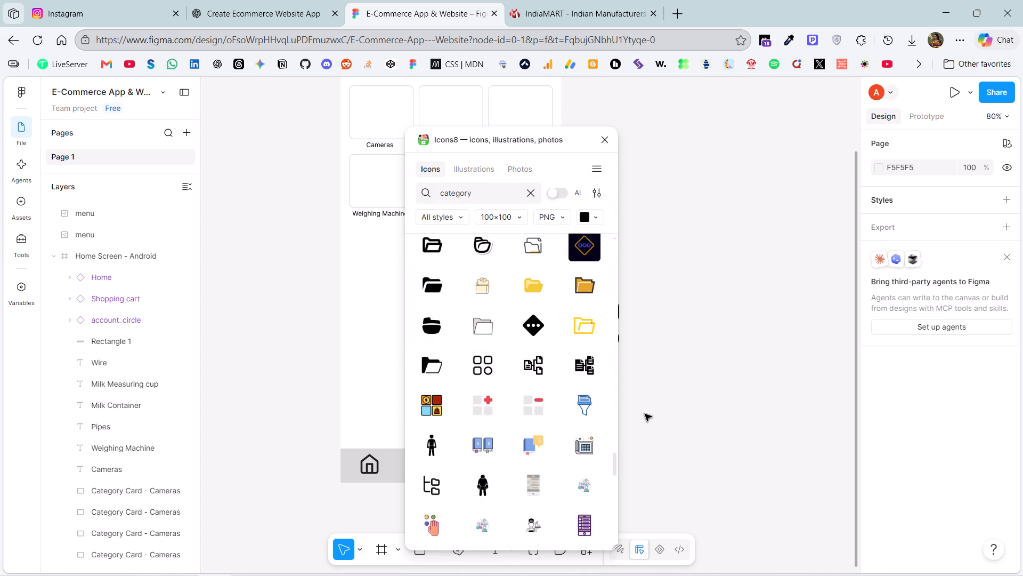
Close the Icons8 plugin and delete the duplicate menu icon that extends beyond the home screen frame.
{"action": "left_click", "coordinate": [604, 138]}
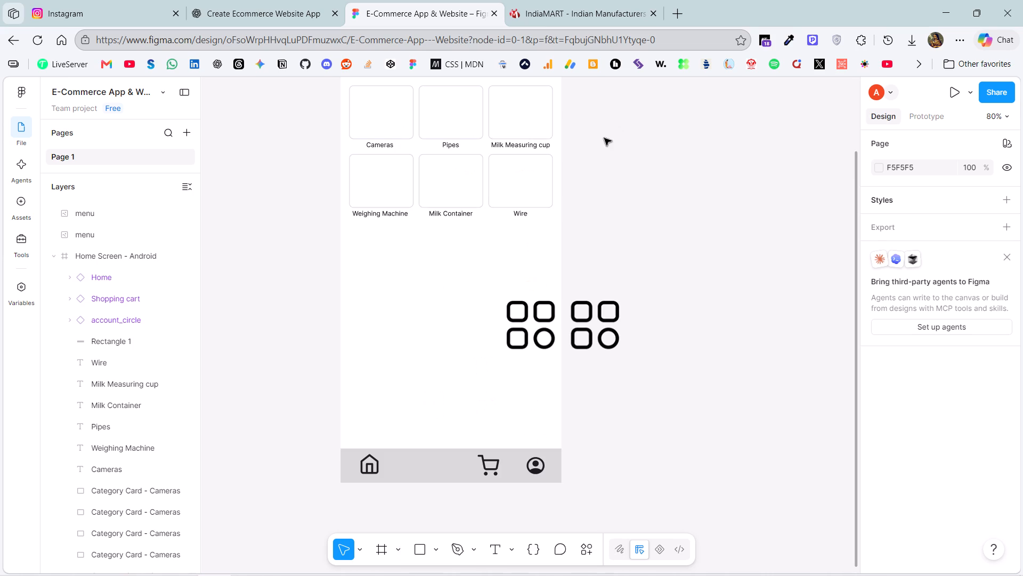
{"action": "left_click", "coordinate": [601, 326]}
{"action": "key", "text": "Delete"}
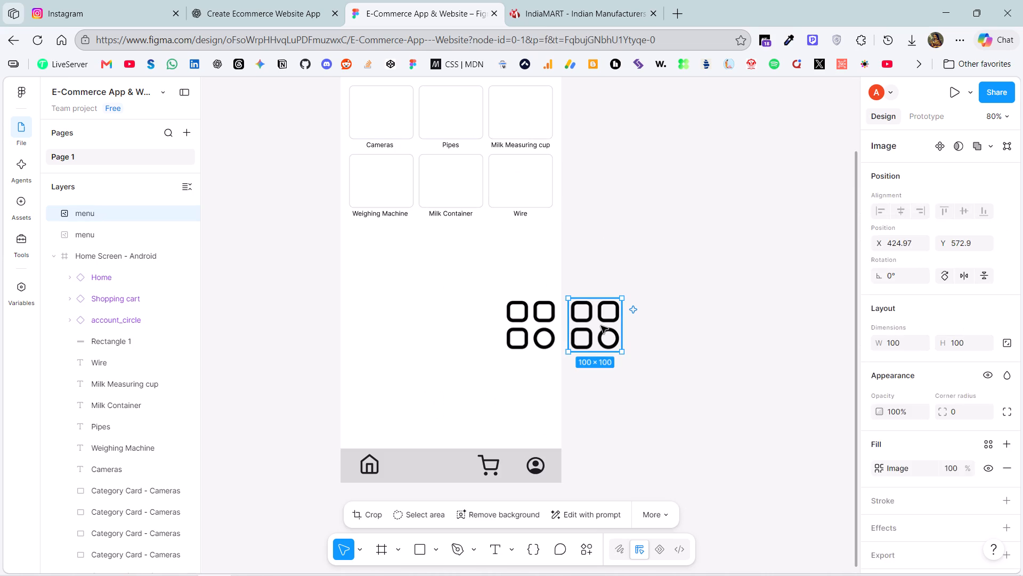
Move the menu icon onto the bottom bar beside Home, shrink it to 72 × 48, and place it about X 117, Y 862.
{"action": "left_click_drag", "start_coordinate": [534, 326], "coordinate": [430, 460]}
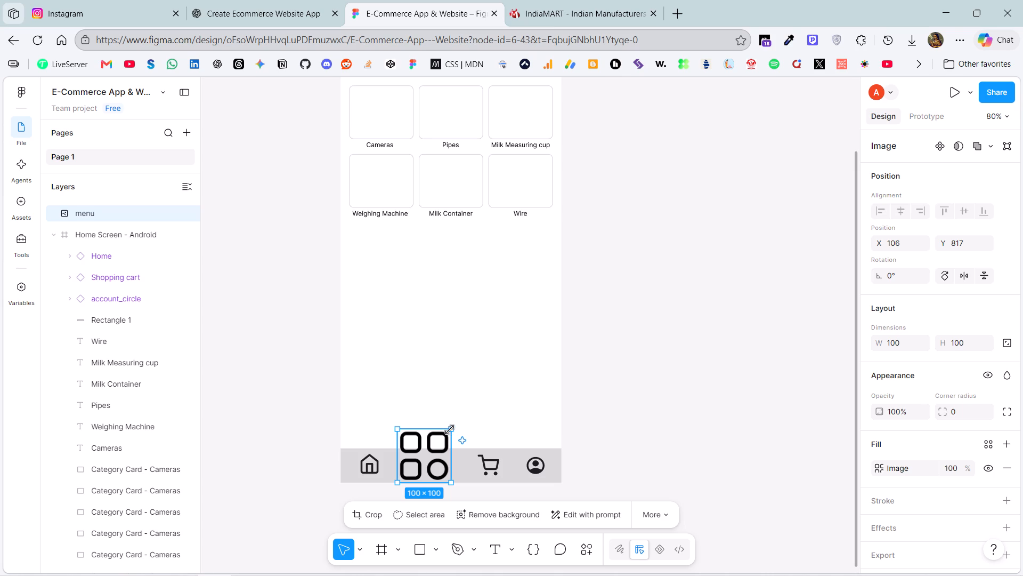
{"action": "left_click_drag", "start_coordinate": [450, 430], "coordinate": [435, 457]}
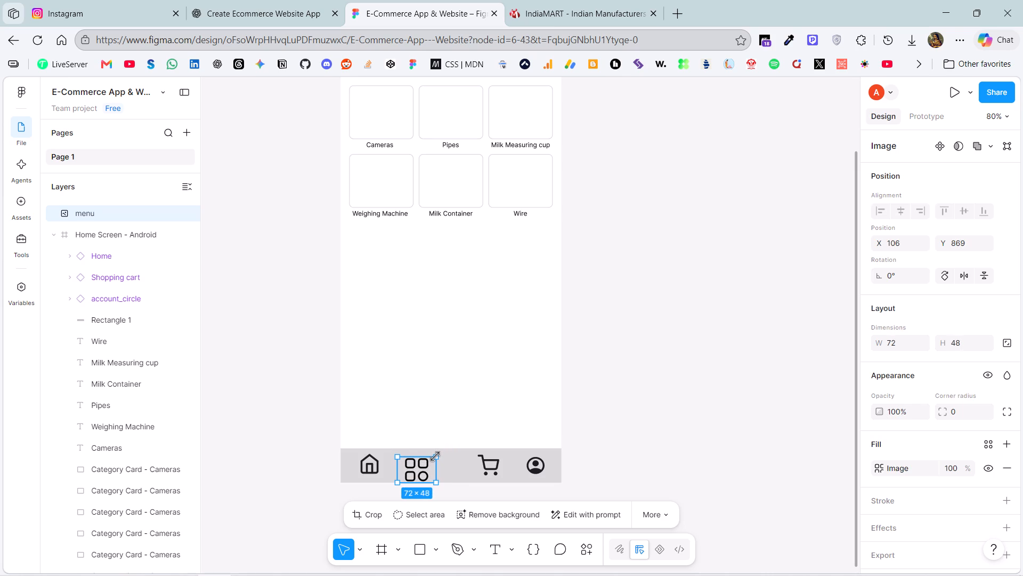
{"action": "left_click_drag", "start_coordinate": [418, 471], "coordinate": [427, 466]}
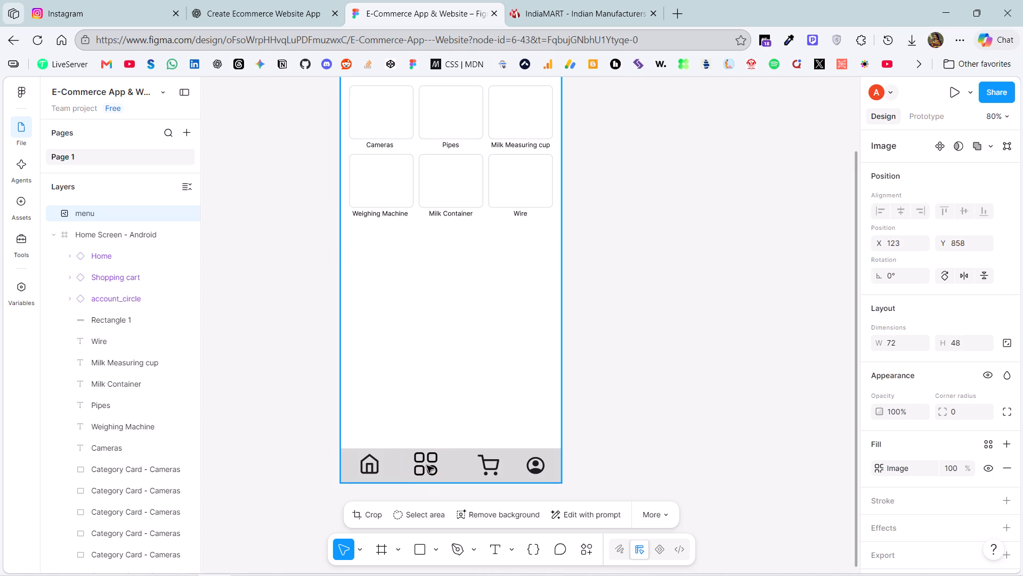
{"action": "left_click_drag", "start_coordinate": [427, 466], "coordinate": [481, 465]}
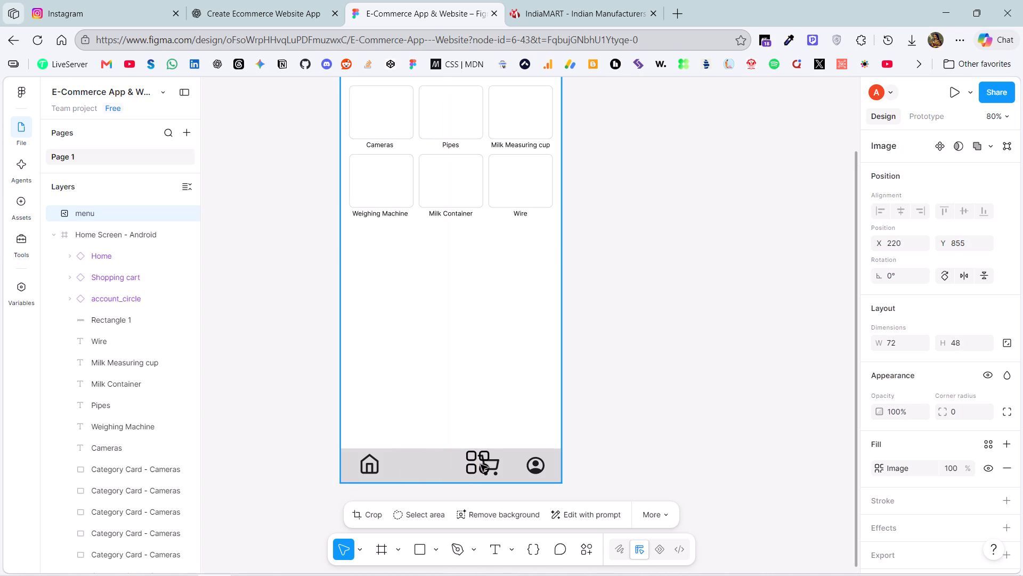
{"action": "left_click_drag", "start_coordinate": [481, 465], "coordinate": [424, 469]}
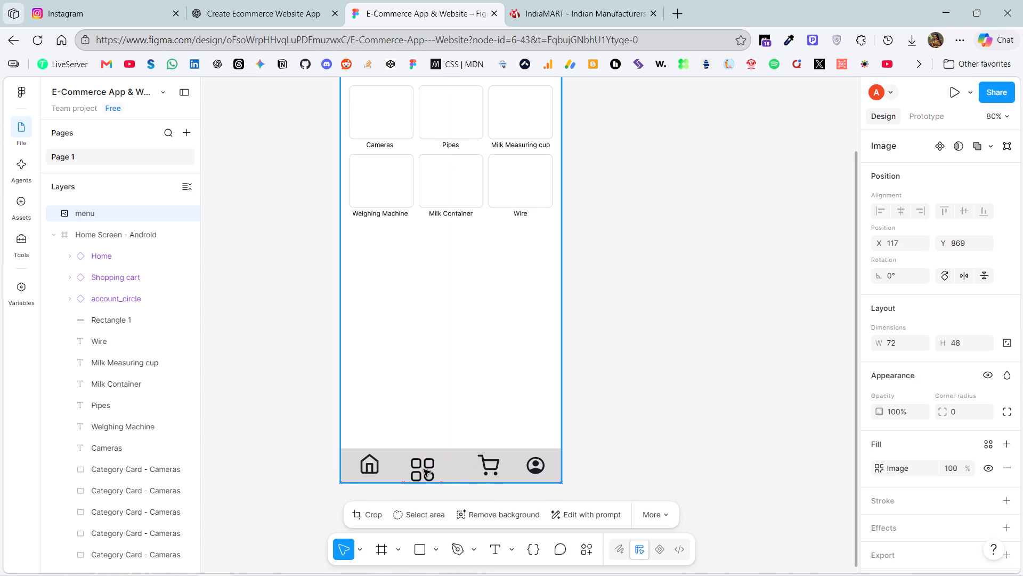
{"action": "left_click_drag", "start_coordinate": [424, 469], "coordinate": [424, 467]}
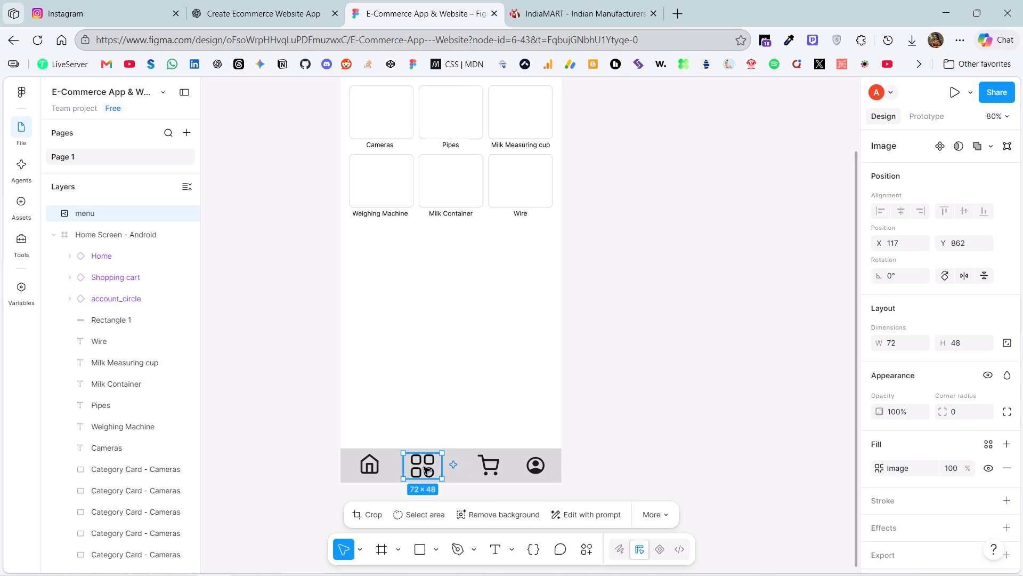
{"action": "left_click", "coordinate": [606, 418]}
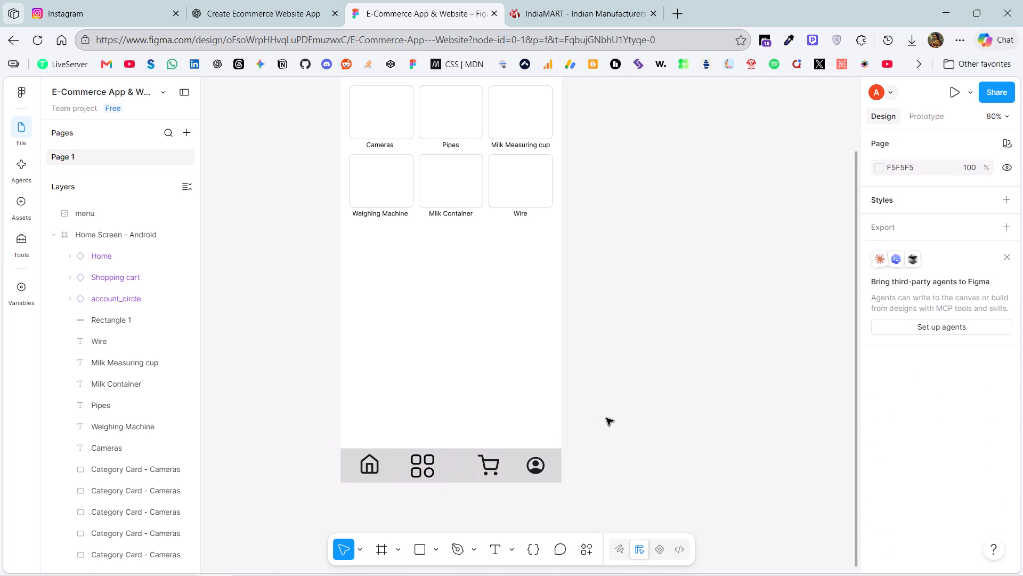
Shrink the menu icon to 62 × 43 and reposition it between Home and Shopping cart on the bottom bar.
{"action": "left_click_drag", "start_coordinate": [427, 469], "coordinate": [444, 477]}
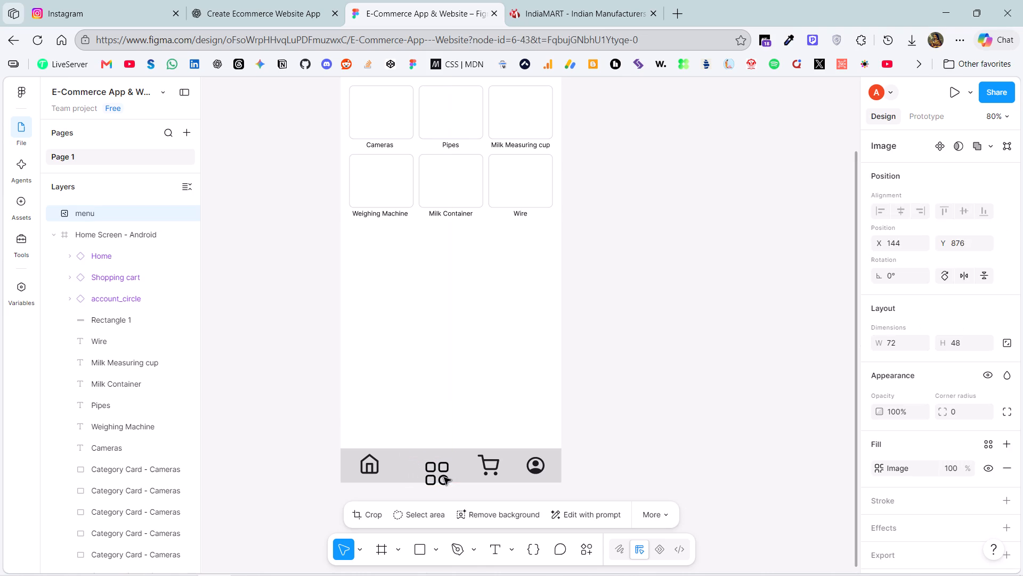
{"action": "left_click_drag", "start_coordinate": [444, 477], "coordinate": [433, 468]}
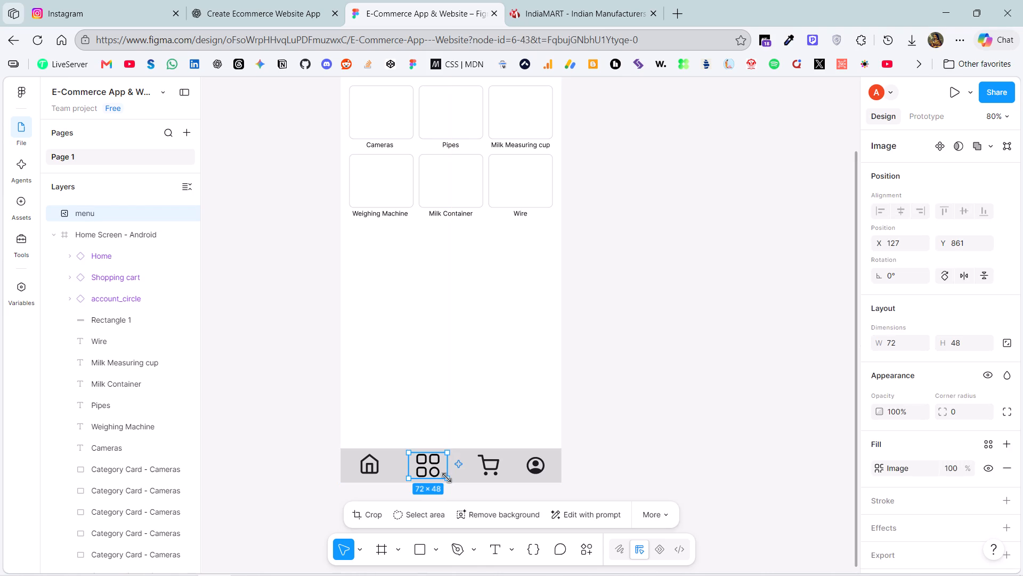
{"action": "left_click_drag", "start_coordinate": [446, 478], "coordinate": [442, 475]}
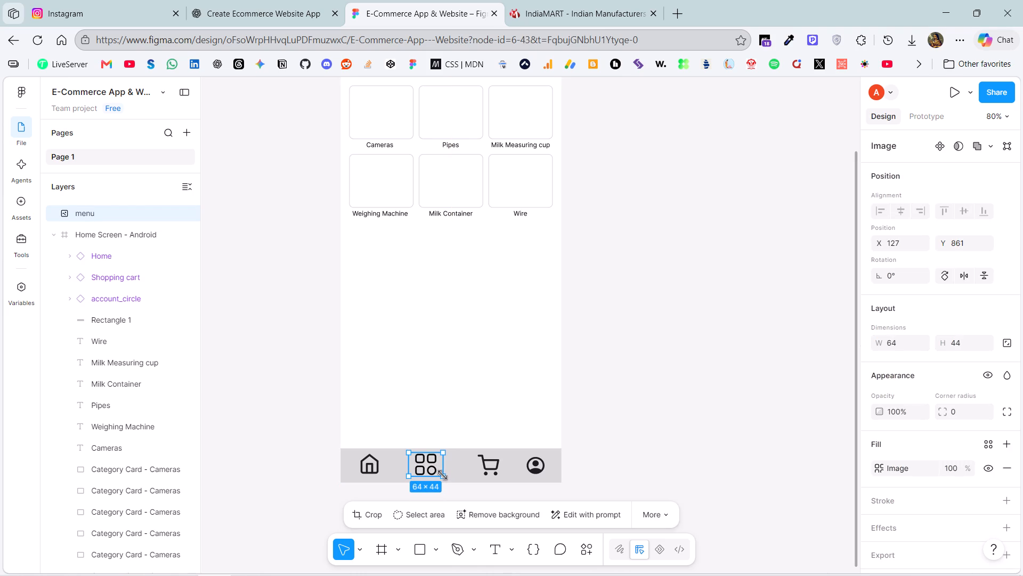
{"action": "left_click_drag", "start_coordinate": [442, 475], "coordinate": [442, 475]}
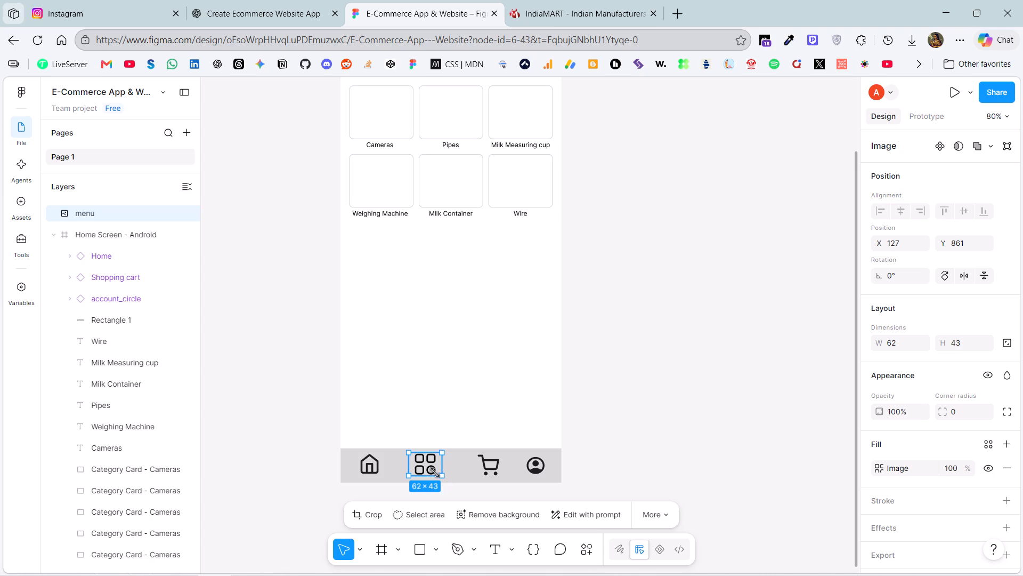
{"action": "left_click_drag", "start_coordinate": [426, 465], "coordinate": [410, 468]}
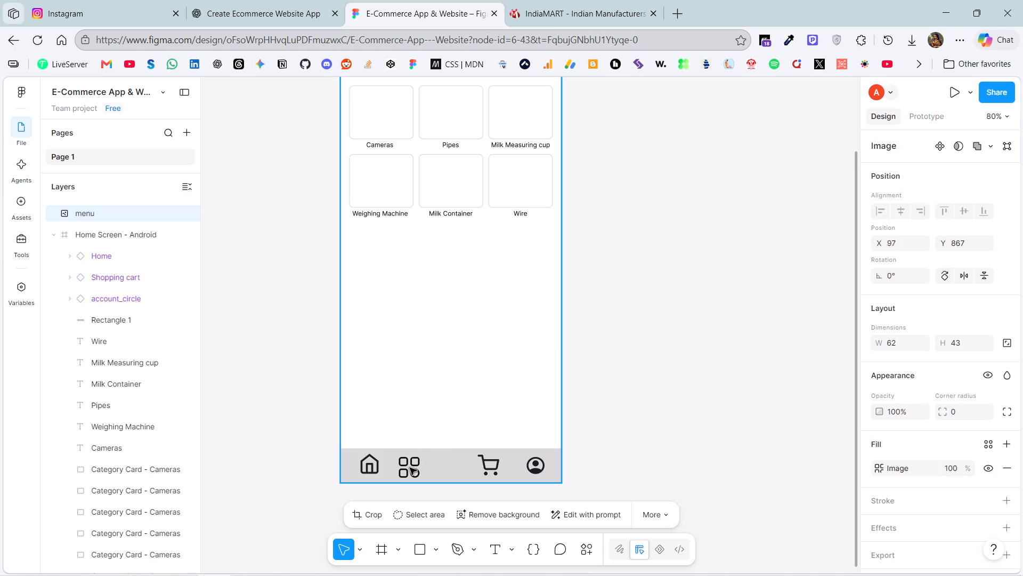
{"action": "left_click_drag", "start_coordinate": [410, 468], "coordinate": [419, 466]}
Shift Shopping cart closer to the menu icon, about X 227, Y 864, and account_circle inward to about X 336, Y 865.
{"action": "left_click_drag", "start_coordinate": [487, 466], "coordinate": [476, 465]}
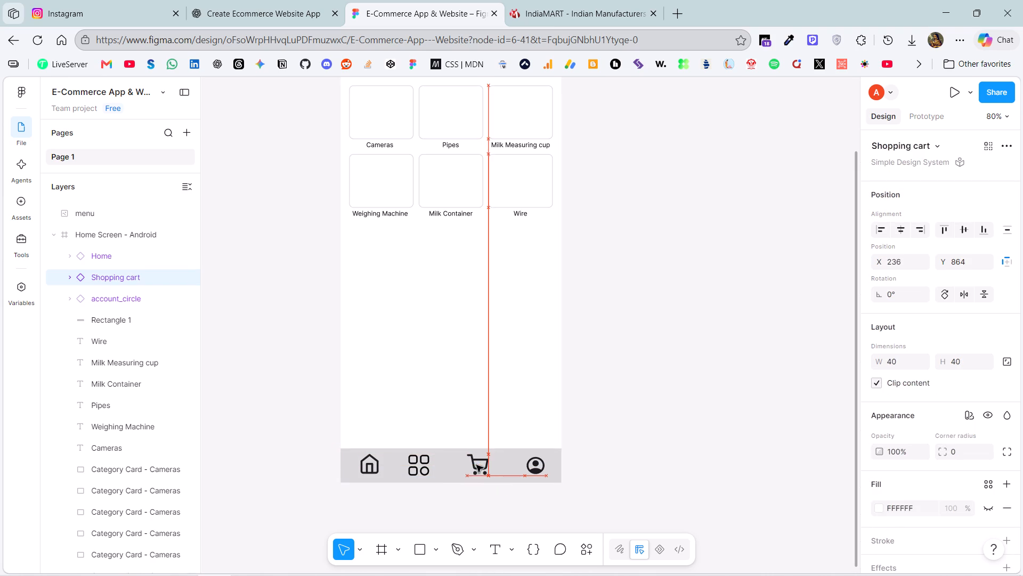
{"action": "left_click_drag", "start_coordinate": [476, 465], "coordinate": [473, 466]}
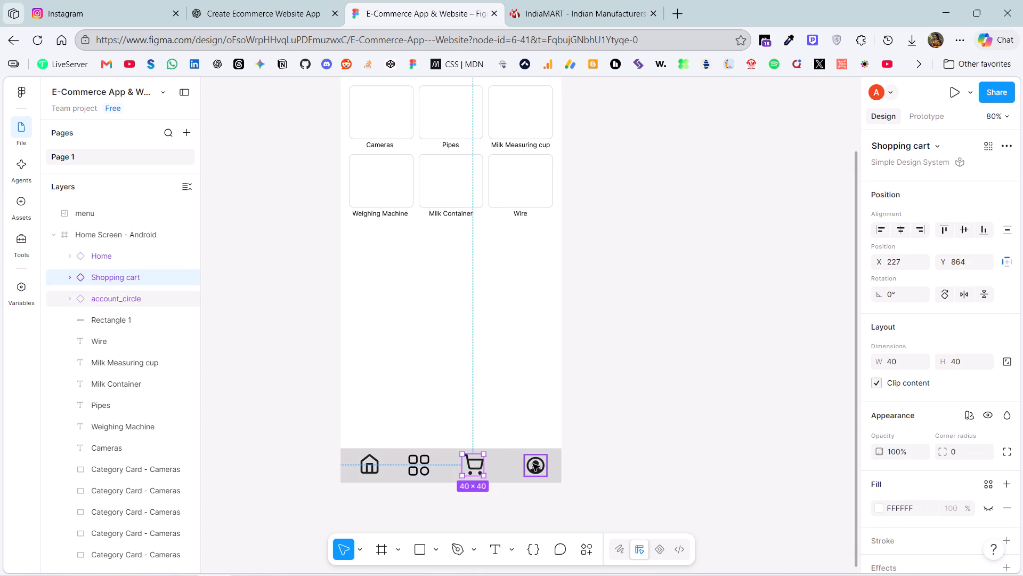
{"action": "left_click_drag", "start_coordinate": [533, 465], "coordinate": [527, 464]}
{"action": "left_click", "coordinate": [608, 436]}
Even out the bottom bar spacing by nudging Shopping cart toward account_circle, menu to about X 137, Y 863, and Home toward menu.
{"action": "scroll", "coordinate": [608, 436], "scroll_direction": "up", "scroll_amount": 1}
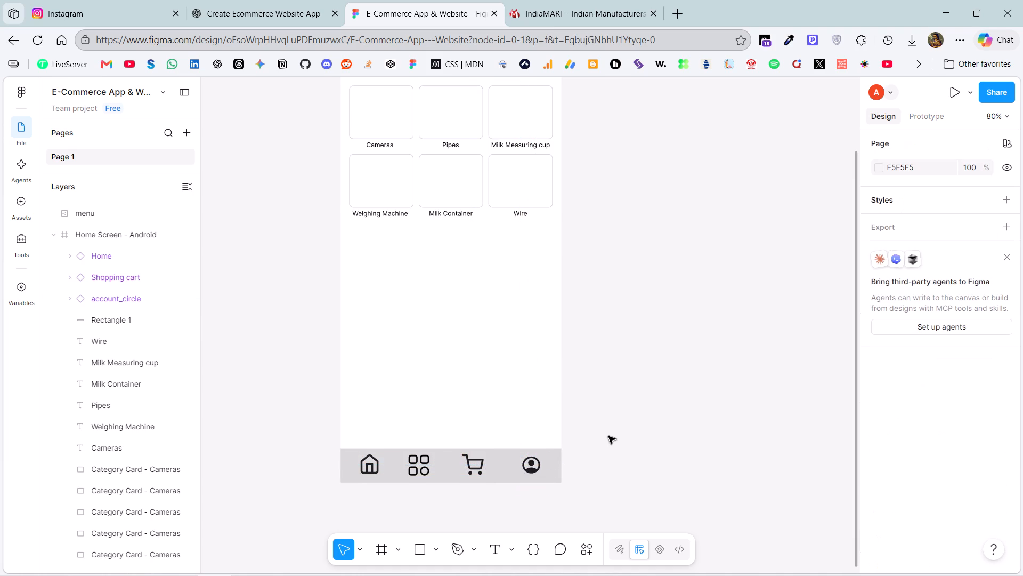
{"action": "scroll", "coordinate": [608, 436], "scroll_direction": "up", "scroll_amount": 1}
{"action": "left_click_drag", "start_coordinate": [479, 480], "coordinate": [486, 480]}
{"action": "left_click_drag", "start_coordinate": [419, 484], "coordinate": [431, 484]}
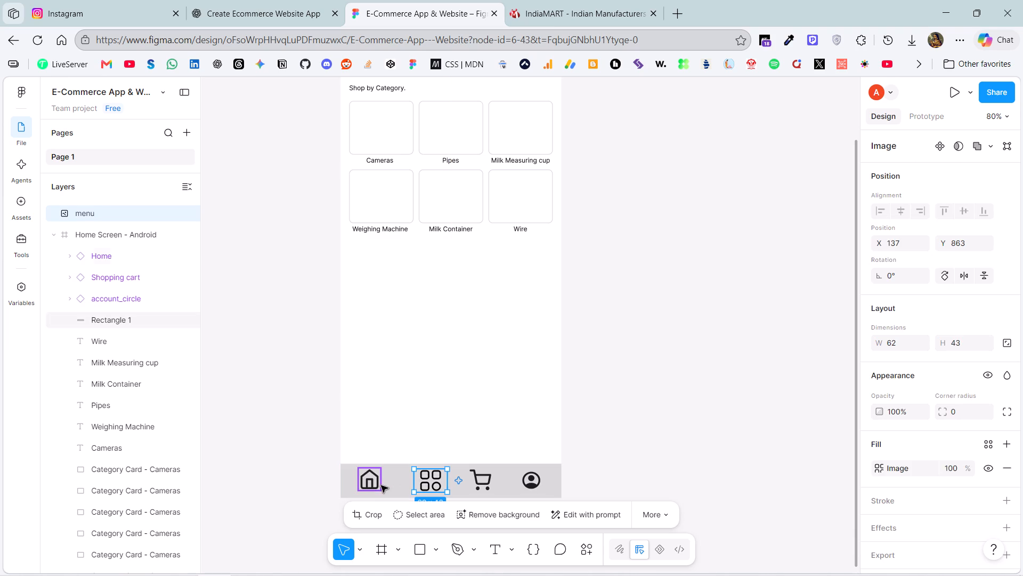
{"action": "left_click_drag", "start_coordinate": [377, 482], "coordinate": [385, 482]}
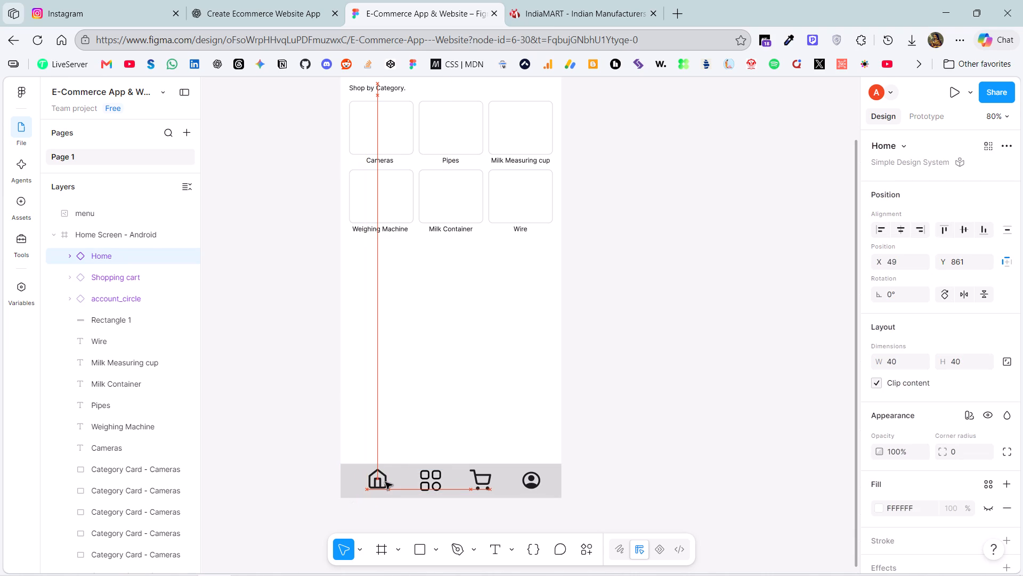
{"action": "left_click_drag", "start_coordinate": [385, 482], "coordinate": [384, 483]}
{"action": "left_click", "coordinate": [621, 410]}
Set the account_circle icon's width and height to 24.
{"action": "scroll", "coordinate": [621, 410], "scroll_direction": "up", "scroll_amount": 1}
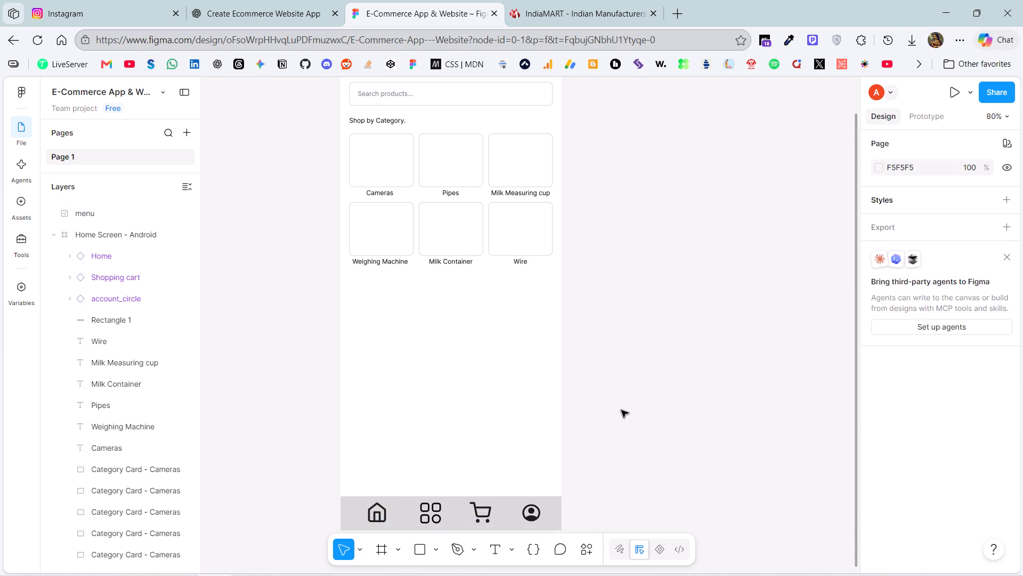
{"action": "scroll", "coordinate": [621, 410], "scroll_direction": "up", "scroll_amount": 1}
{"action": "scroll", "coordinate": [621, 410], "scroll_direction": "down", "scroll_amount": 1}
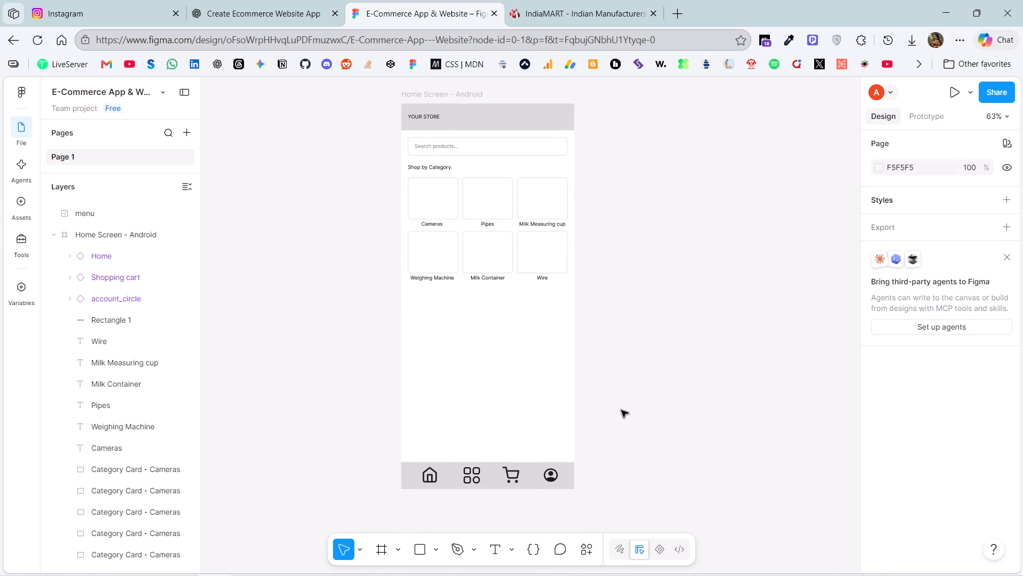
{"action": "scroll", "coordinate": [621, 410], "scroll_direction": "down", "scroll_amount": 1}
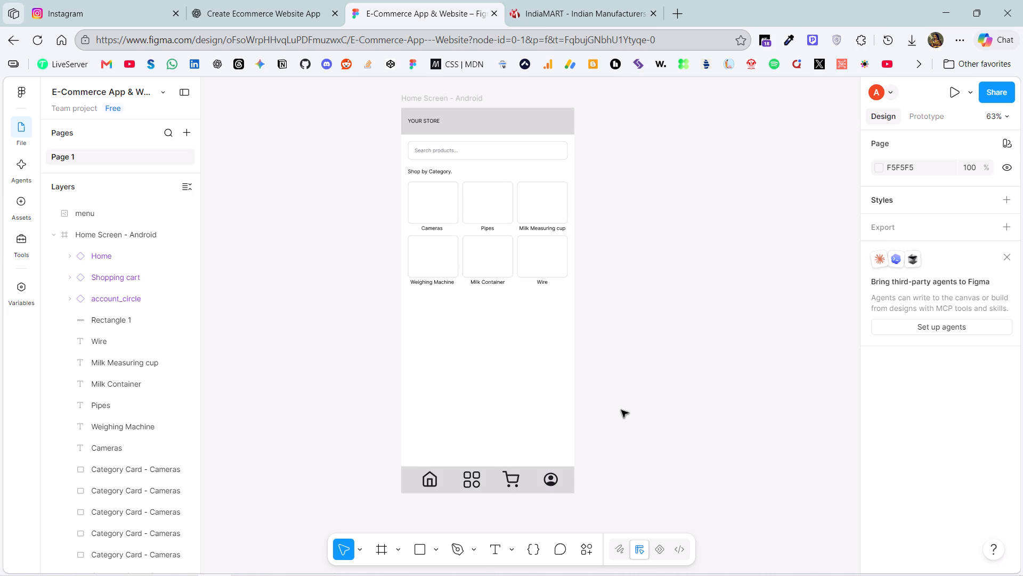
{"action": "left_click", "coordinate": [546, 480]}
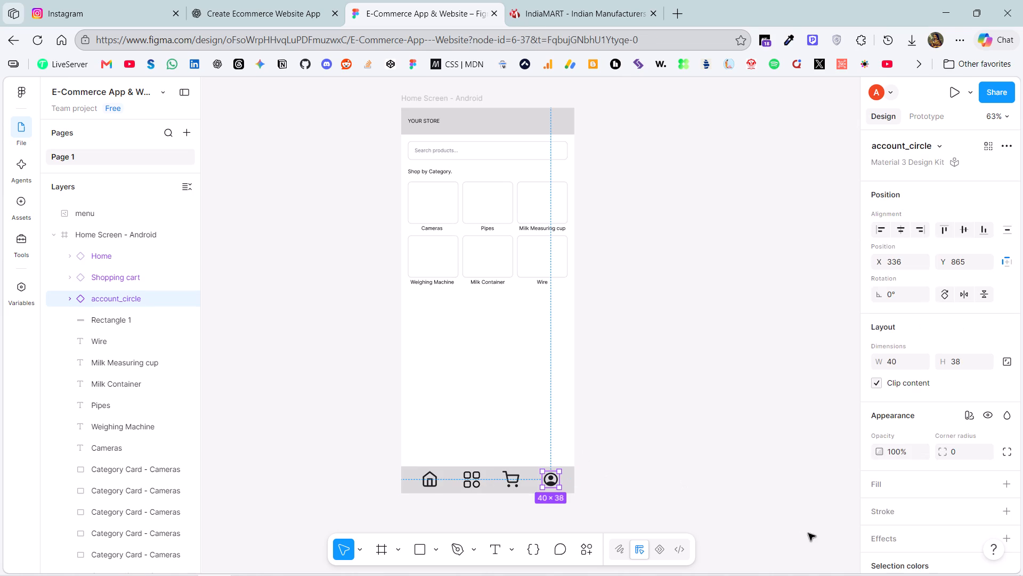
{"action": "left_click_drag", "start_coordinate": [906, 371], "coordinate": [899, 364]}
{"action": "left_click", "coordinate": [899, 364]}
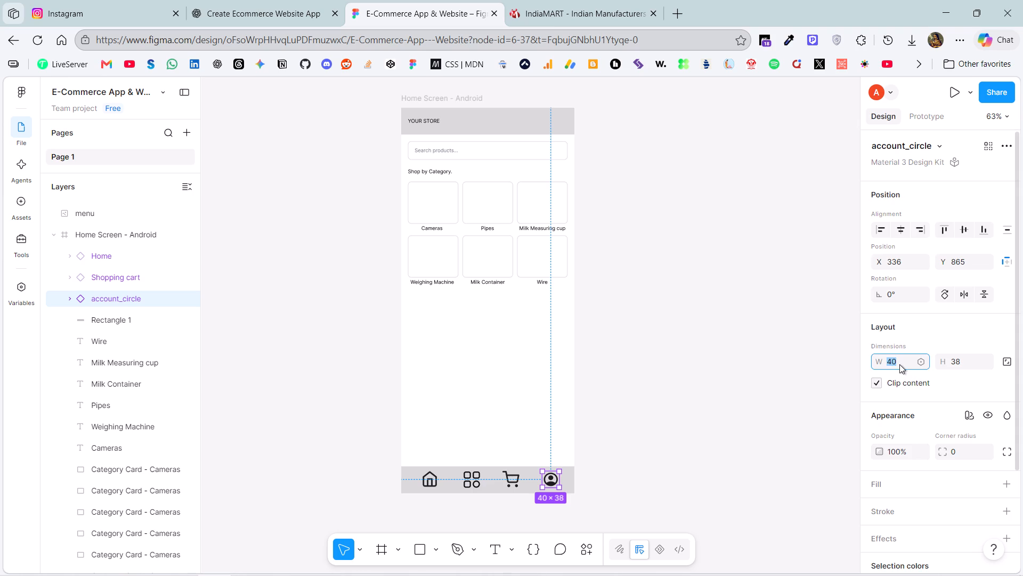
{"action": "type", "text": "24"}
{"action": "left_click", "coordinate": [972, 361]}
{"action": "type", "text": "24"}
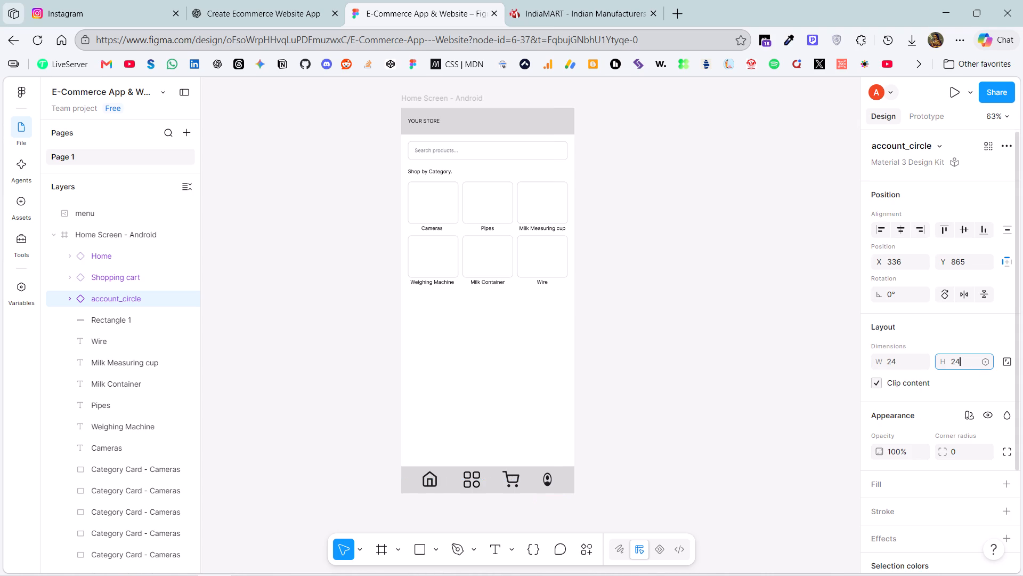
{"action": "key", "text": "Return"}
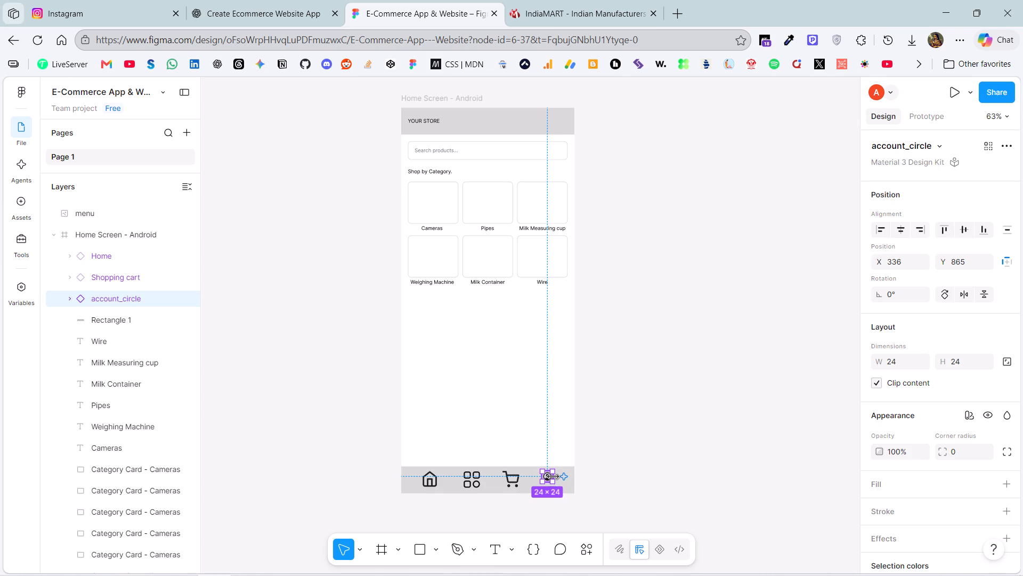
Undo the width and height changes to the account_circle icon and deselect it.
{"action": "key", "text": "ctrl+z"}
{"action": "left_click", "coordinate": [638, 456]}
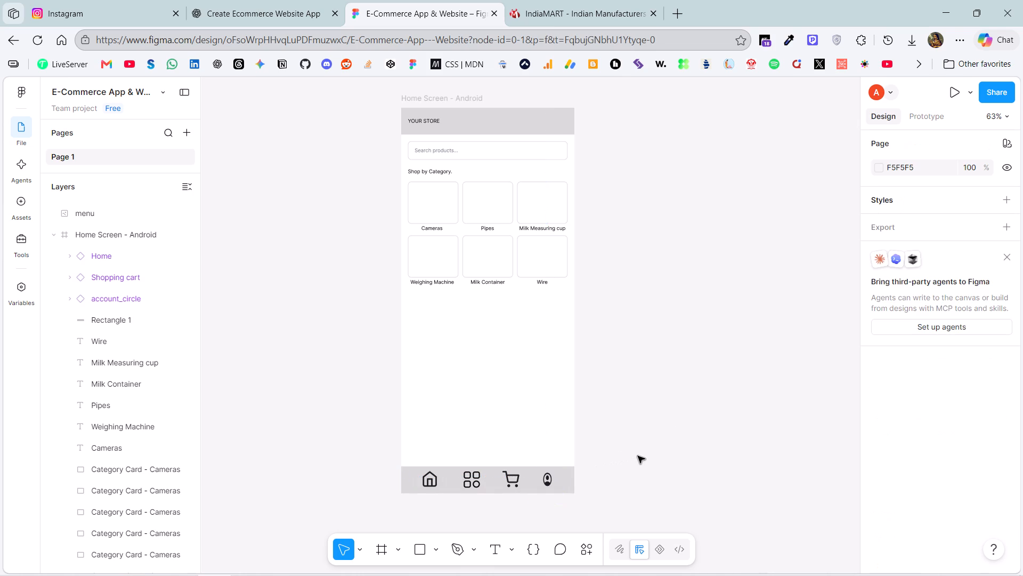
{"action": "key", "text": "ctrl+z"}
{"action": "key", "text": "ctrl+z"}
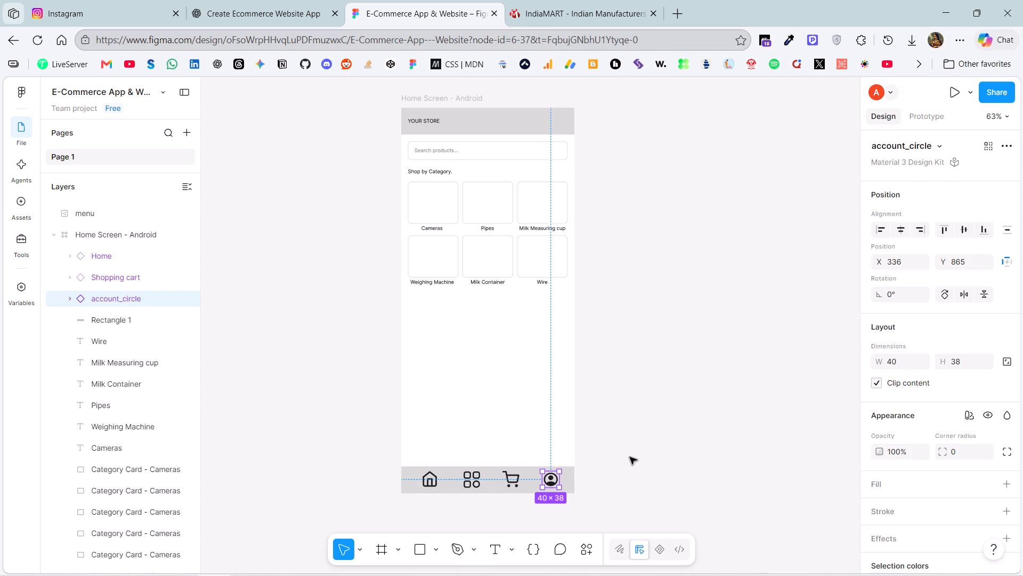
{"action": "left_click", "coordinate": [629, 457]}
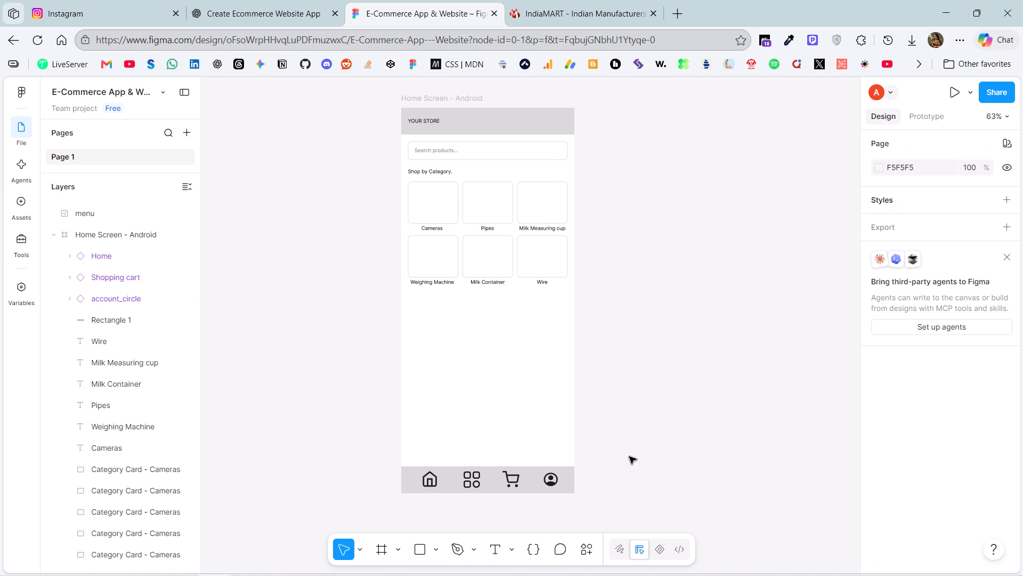
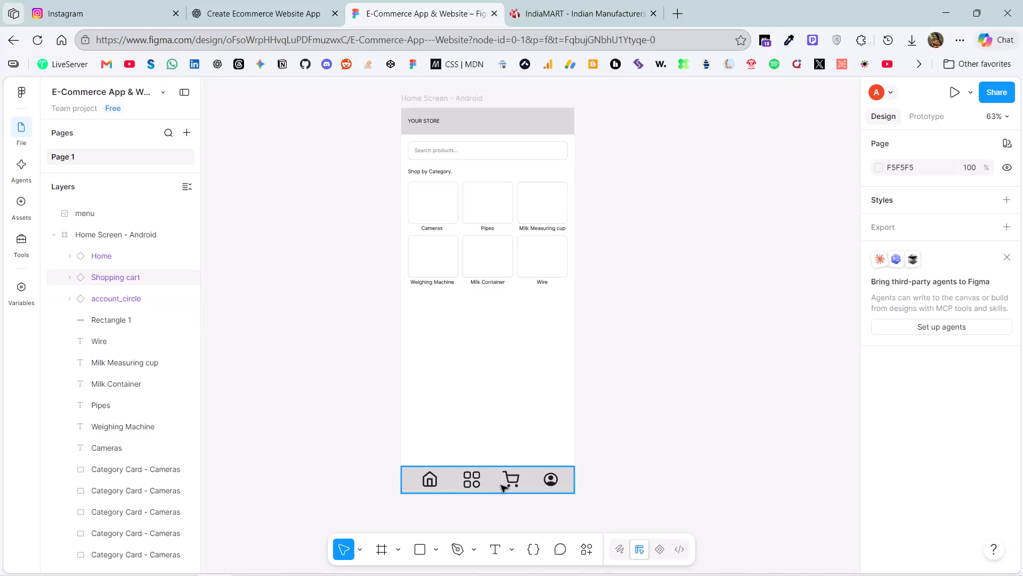
Draw a rectangle below the category cards on the home screen and size it 380 wide by 100 high.
{"action": "key", "text": "ctrl+r"}
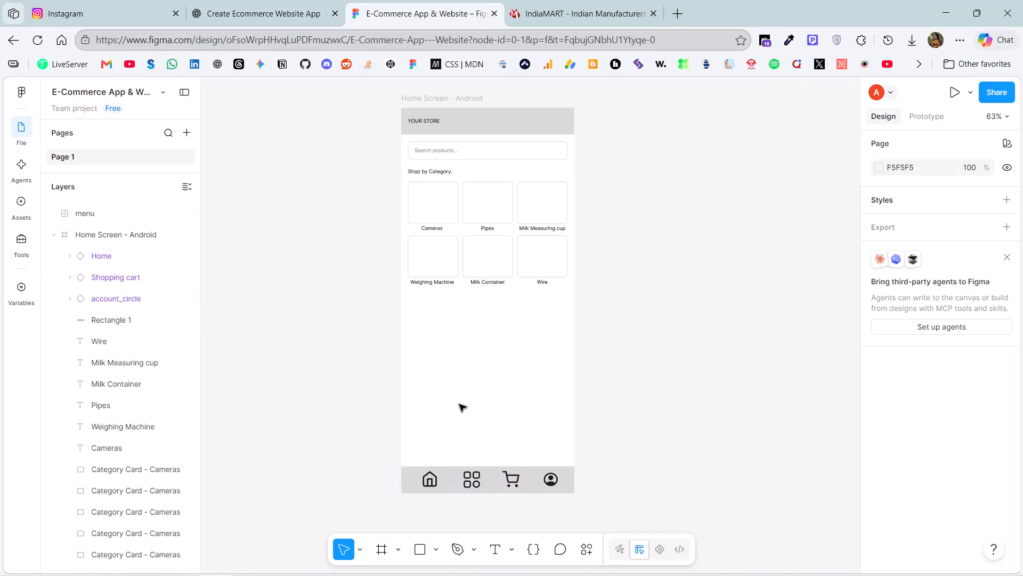
{"action": "key", "text": "r"}
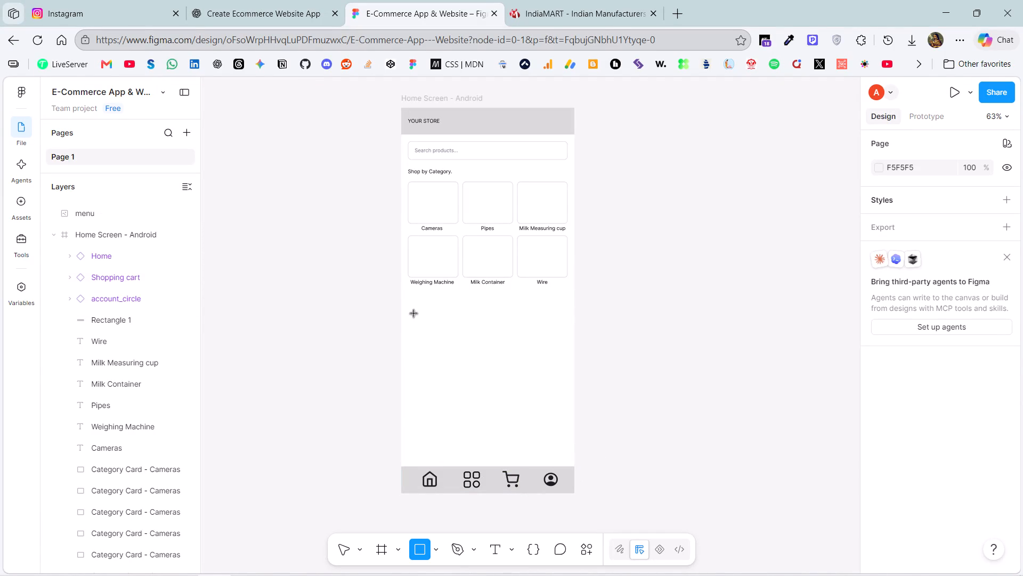
{"action": "left_click_drag", "start_coordinate": [414, 313], "coordinate": [554, 377]}
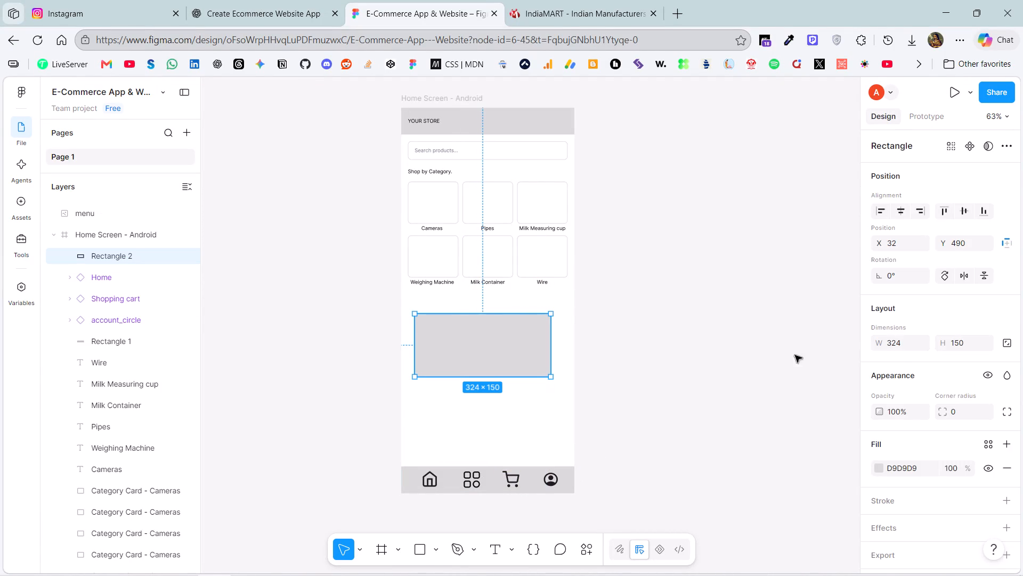
{"action": "left_click", "coordinate": [901, 345]}
{"action": "key", "text": "BackSpace"}
{"action": "key", "text": "BackSpace"}
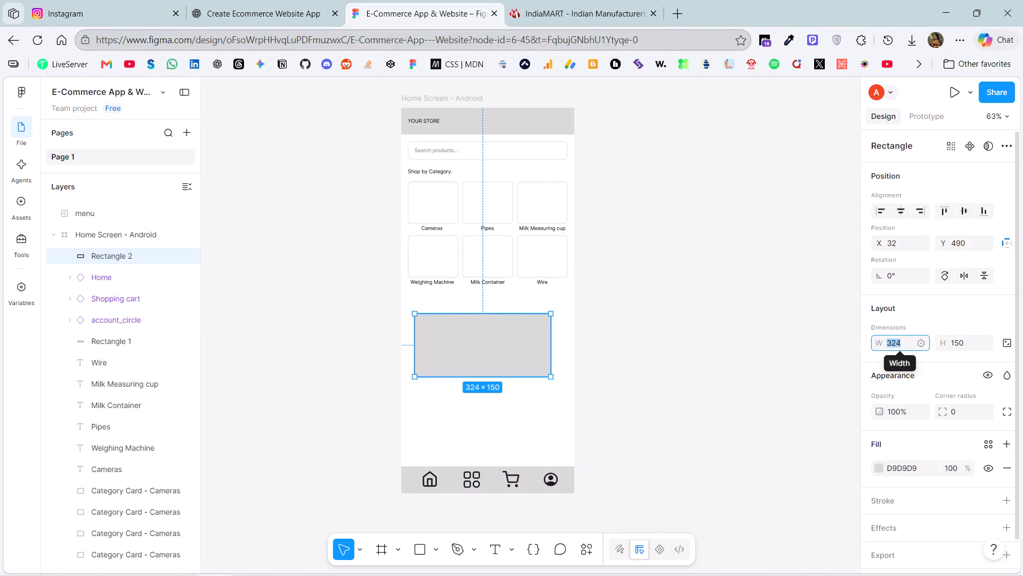
{"action": "type", "text": "380"}
{"action": "key", "text": "Return"}
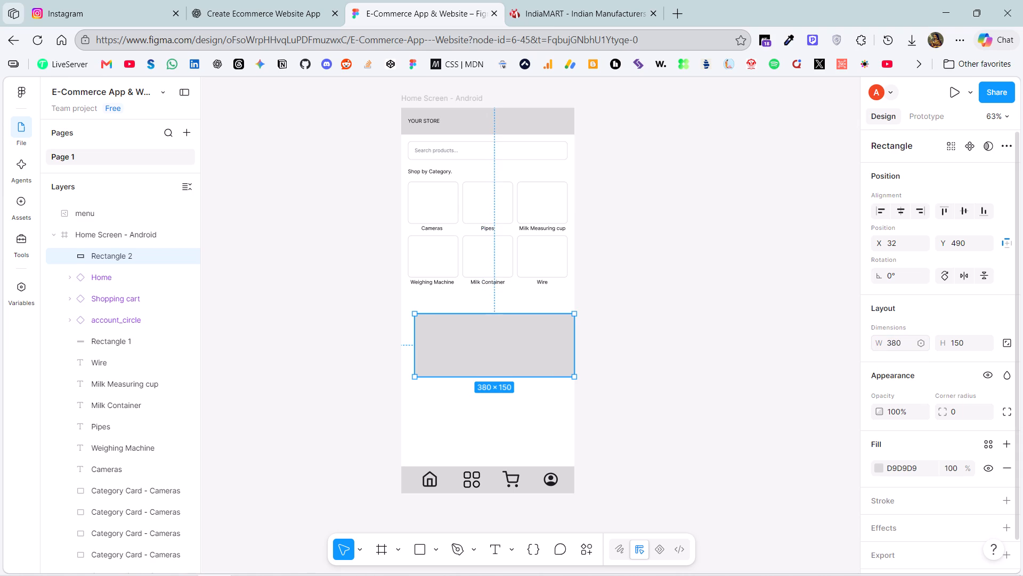
{"action": "left_click", "coordinate": [962, 348]}
{"action": "type", "text": "100"}
{"action": "key", "text": "Return"}
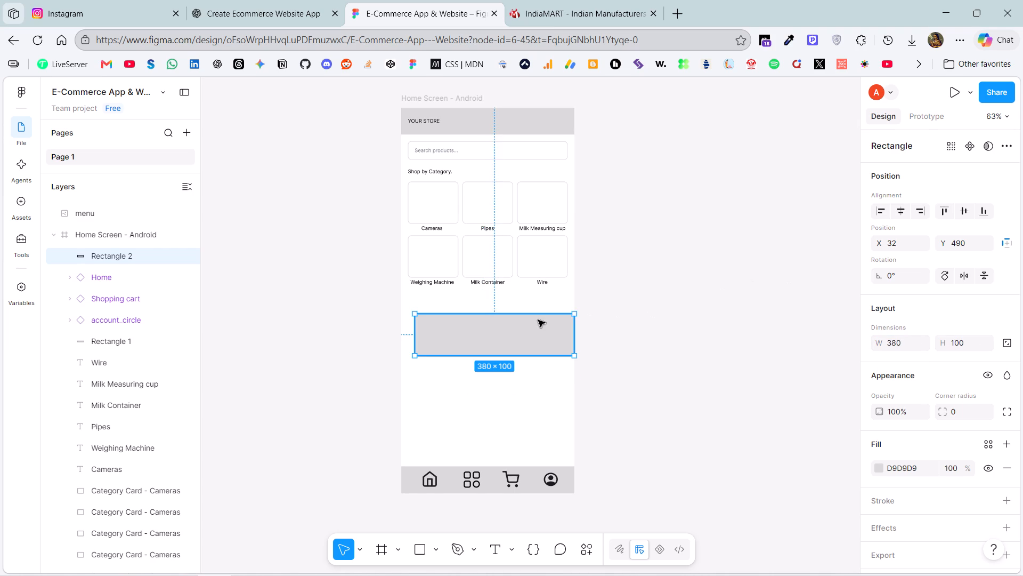
Position the new rectangle just below the second row of category labels, at X 16, Y 438.
{"action": "left_click_drag", "start_coordinate": [512, 326], "coordinate": [504, 319]}
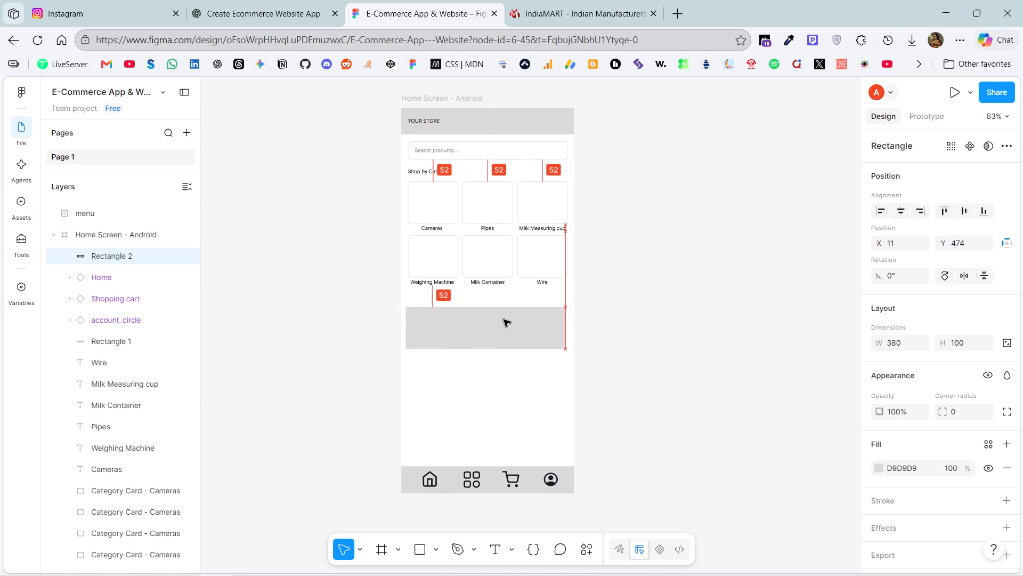
{"action": "left_click_drag", "start_coordinate": [504, 319], "coordinate": [507, 314]}
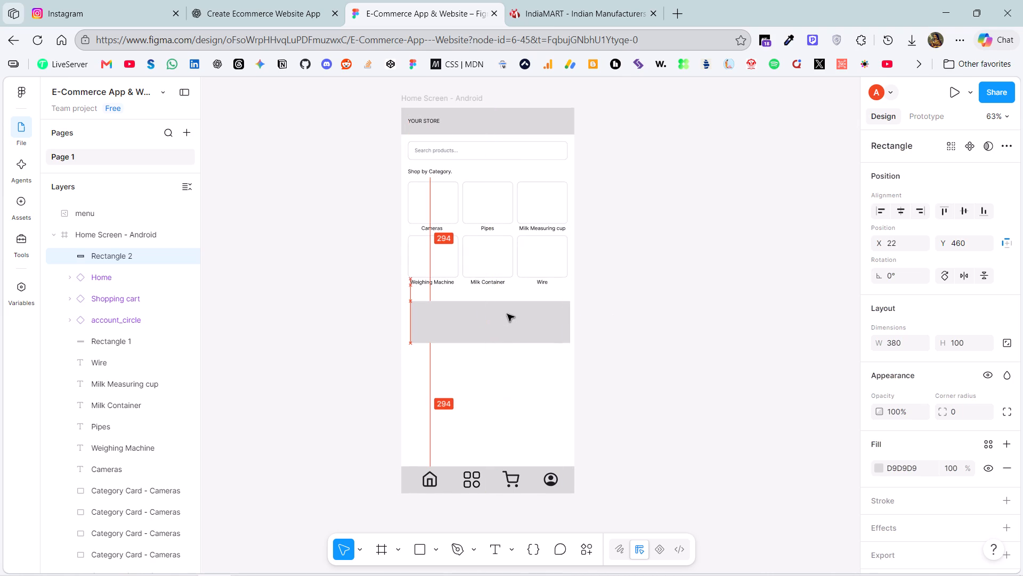
{"action": "left_click_drag", "start_coordinate": [507, 314], "coordinate": [507, 319]}
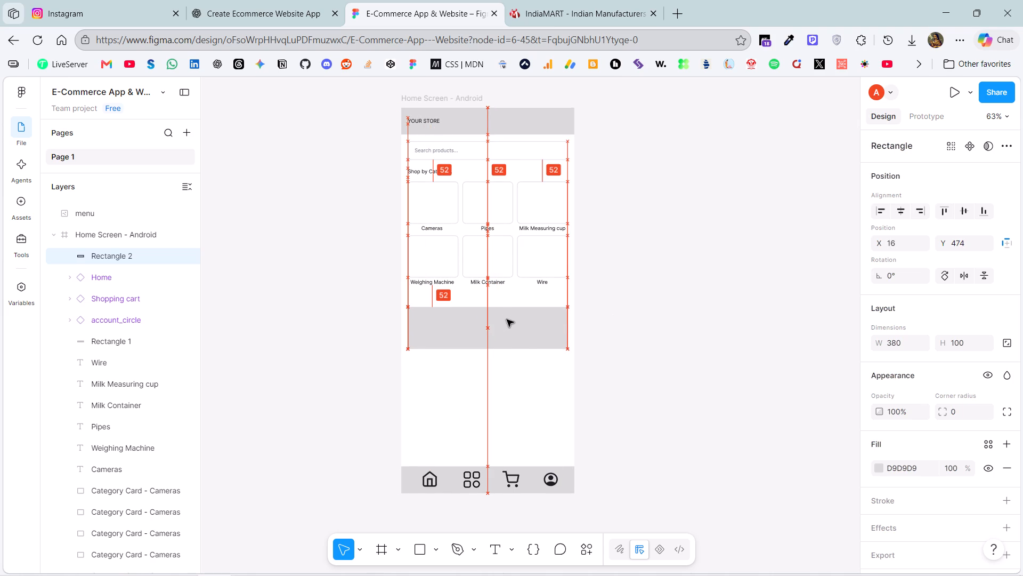
{"action": "left_click_drag", "start_coordinate": [507, 319], "coordinate": [507, 322]}
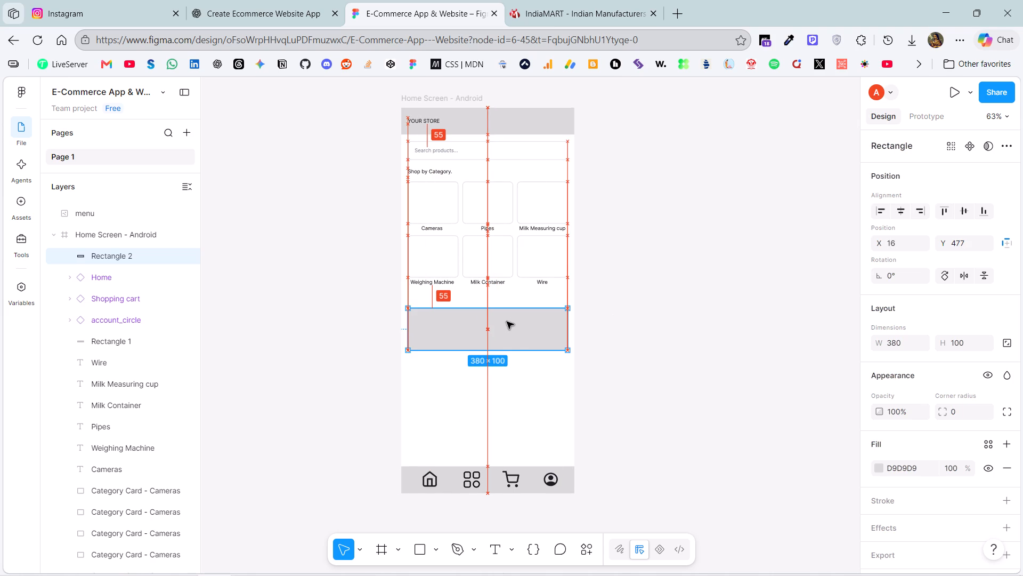
{"action": "left_click_drag", "start_coordinate": [507, 322], "coordinate": [506, 322]}
{"action": "left_click_drag", "start_coordinate": [506, 322], "coordinate": [506, 332]}
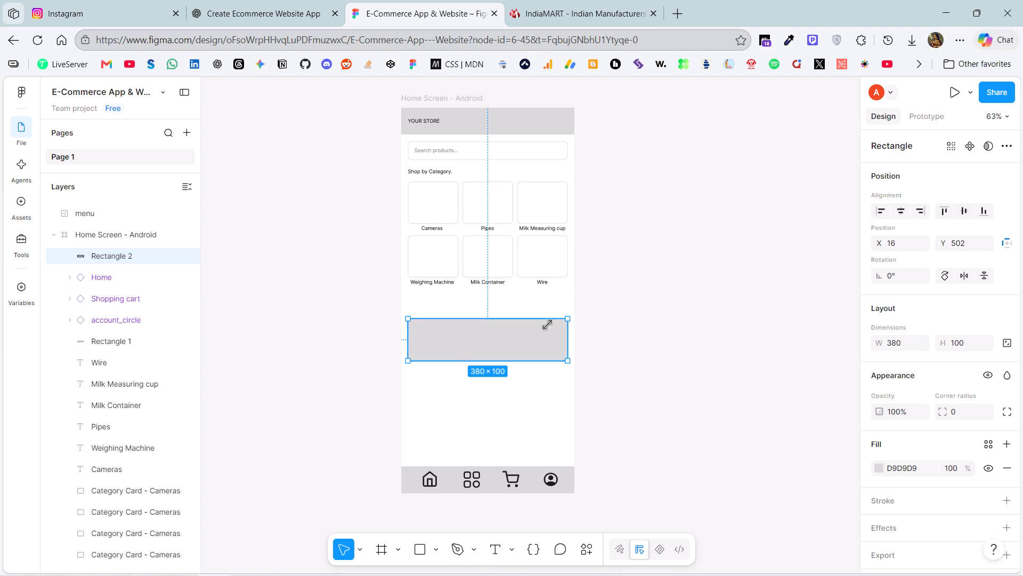
{"action": "left_click_drag", "start_coordinate": [497, 339], "coordinate": [498, 311]}
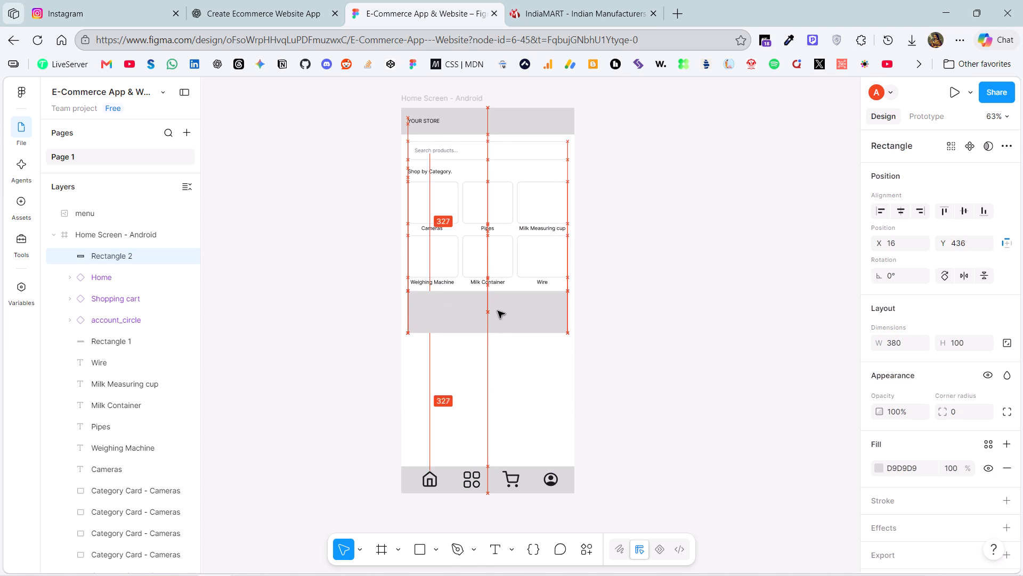
{"action": "left_click_drag", "start_coordinate": [498, 311], "coordinate": [496, 312]}
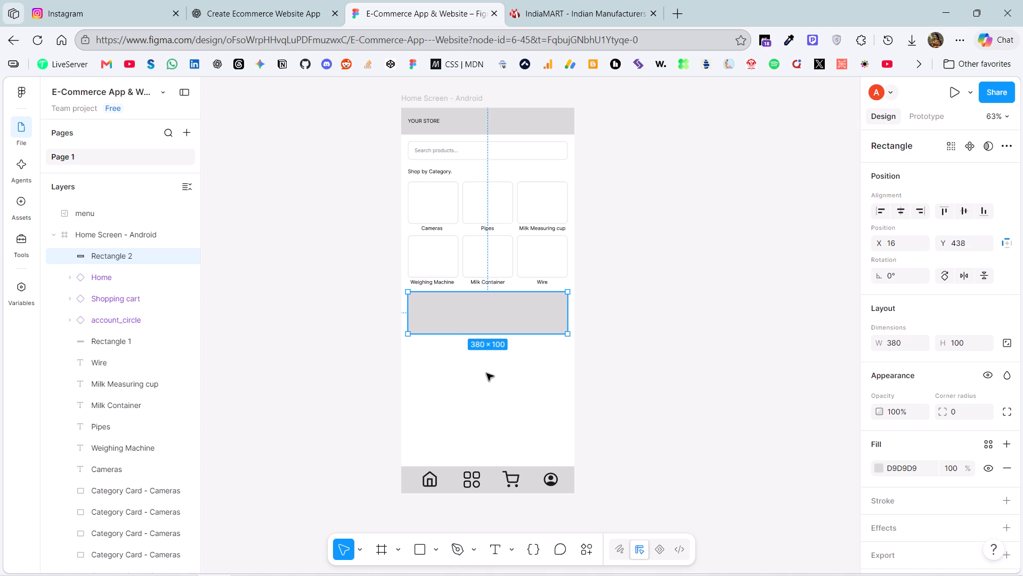
Add the text "Special Offers" inside the new rectangle, at about X 44, Y 477.
{"action": "key", "text": "t"}
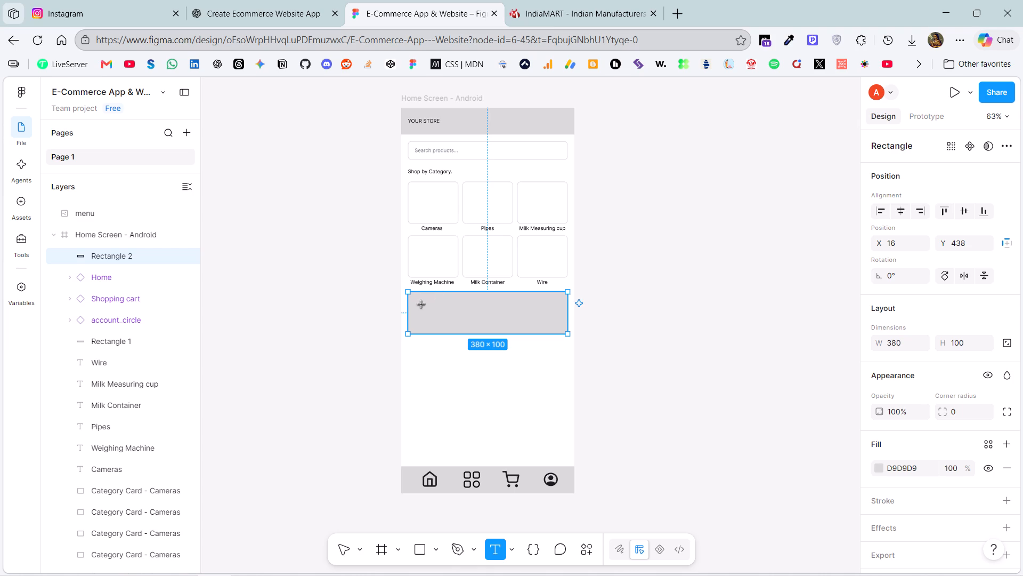
{"action": "left_click", "coordinate": [419, 308]}
{"action": "type", "text": "Special Offer"}
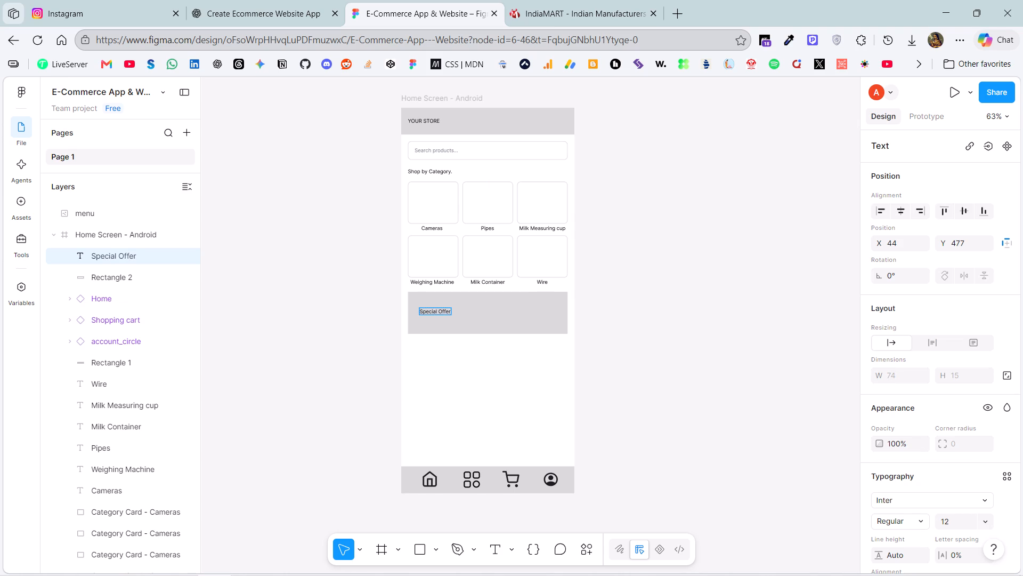
{"action": "key", "text": "s"}
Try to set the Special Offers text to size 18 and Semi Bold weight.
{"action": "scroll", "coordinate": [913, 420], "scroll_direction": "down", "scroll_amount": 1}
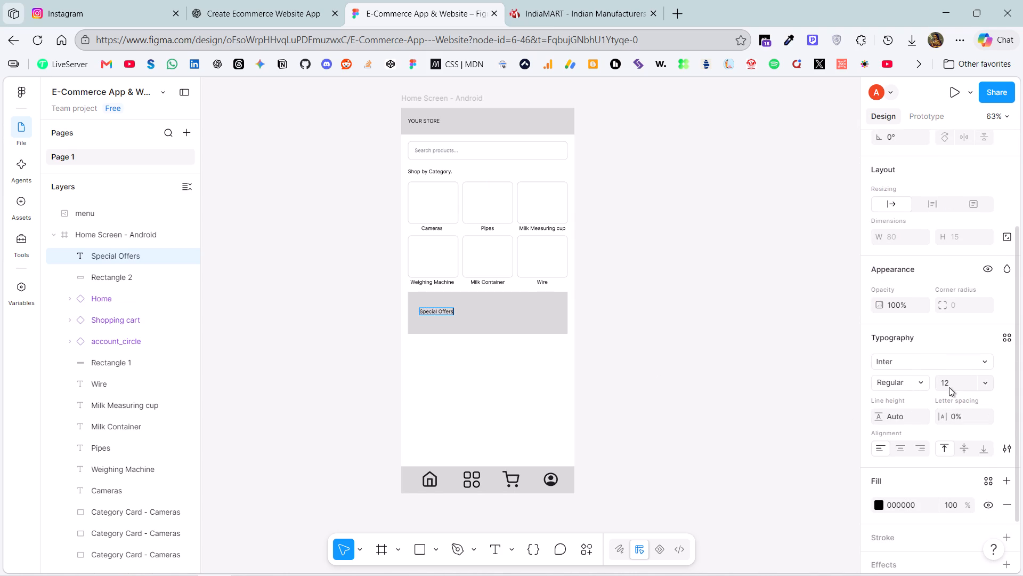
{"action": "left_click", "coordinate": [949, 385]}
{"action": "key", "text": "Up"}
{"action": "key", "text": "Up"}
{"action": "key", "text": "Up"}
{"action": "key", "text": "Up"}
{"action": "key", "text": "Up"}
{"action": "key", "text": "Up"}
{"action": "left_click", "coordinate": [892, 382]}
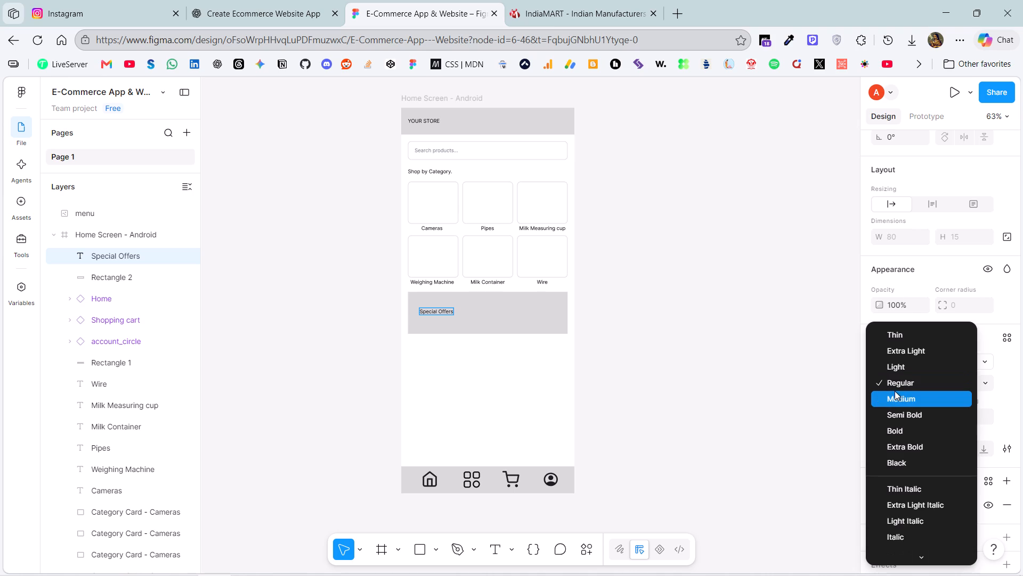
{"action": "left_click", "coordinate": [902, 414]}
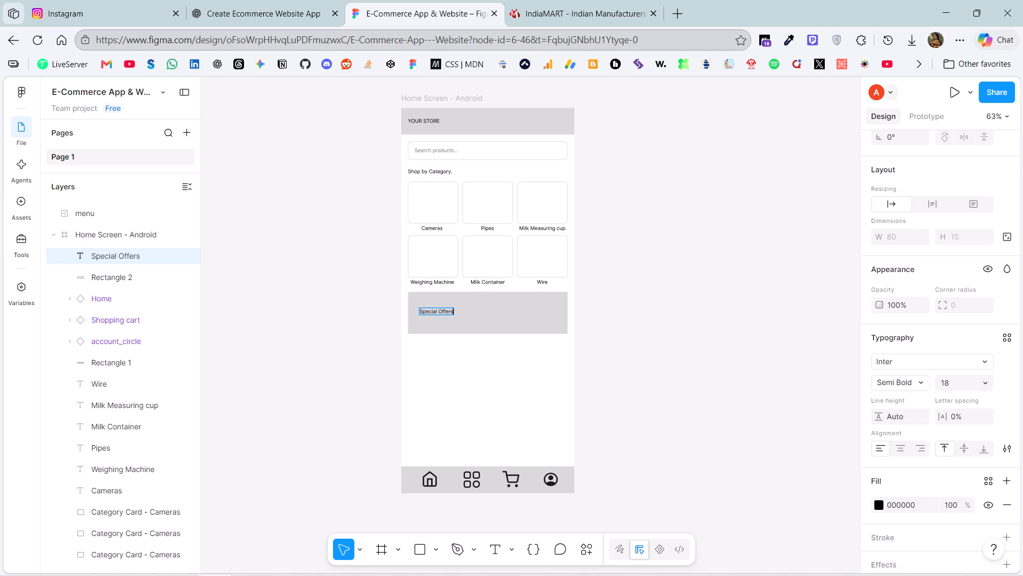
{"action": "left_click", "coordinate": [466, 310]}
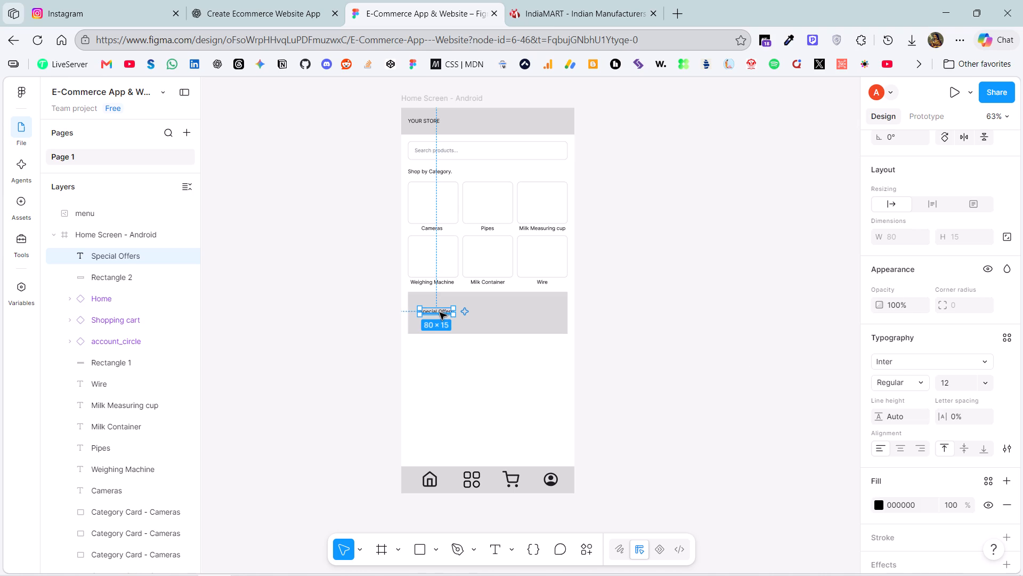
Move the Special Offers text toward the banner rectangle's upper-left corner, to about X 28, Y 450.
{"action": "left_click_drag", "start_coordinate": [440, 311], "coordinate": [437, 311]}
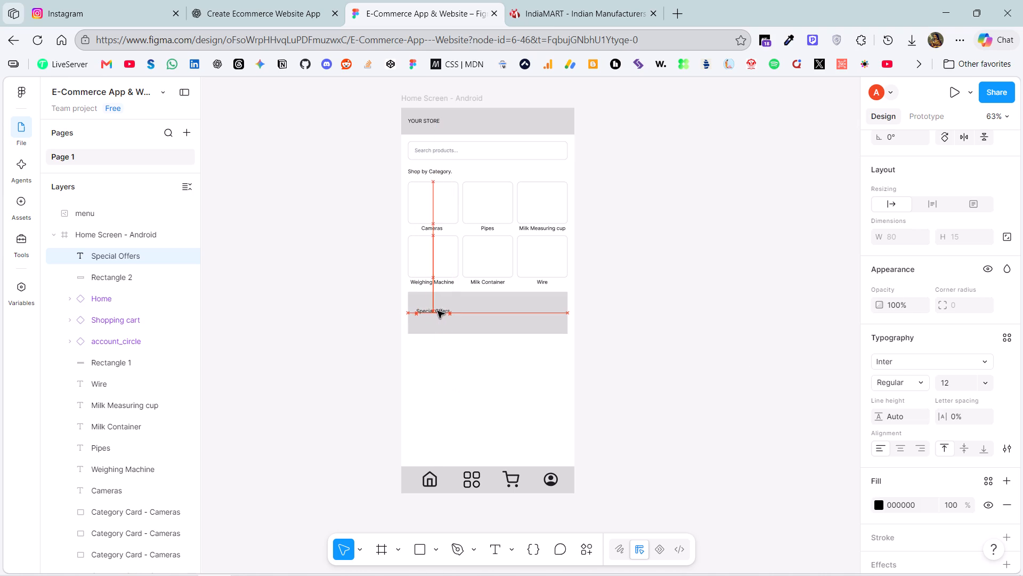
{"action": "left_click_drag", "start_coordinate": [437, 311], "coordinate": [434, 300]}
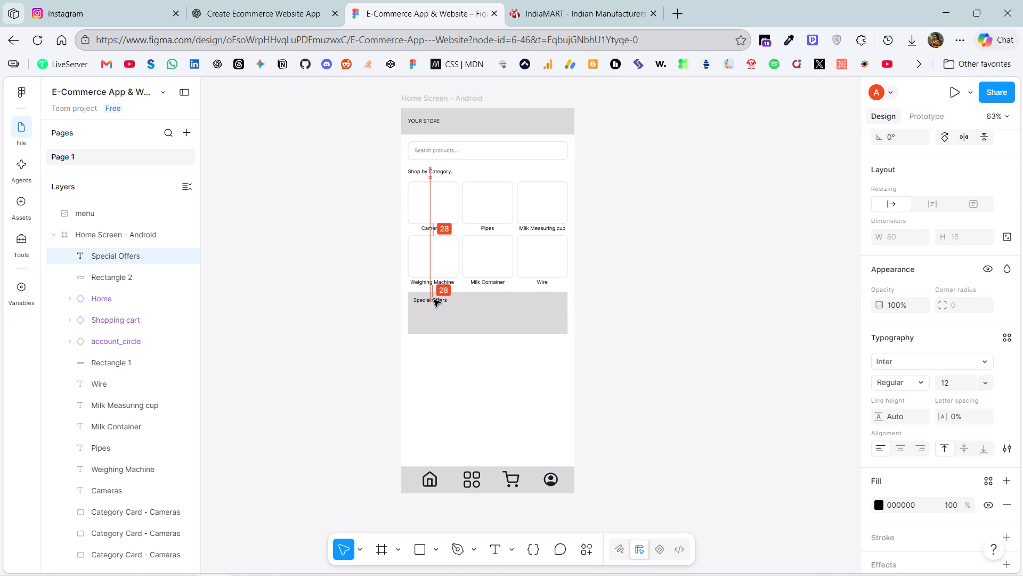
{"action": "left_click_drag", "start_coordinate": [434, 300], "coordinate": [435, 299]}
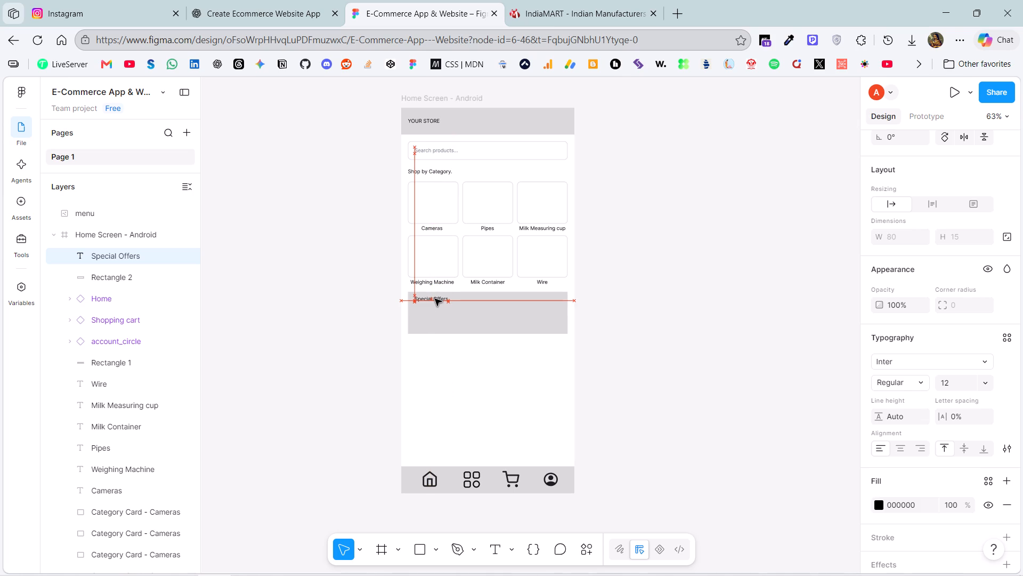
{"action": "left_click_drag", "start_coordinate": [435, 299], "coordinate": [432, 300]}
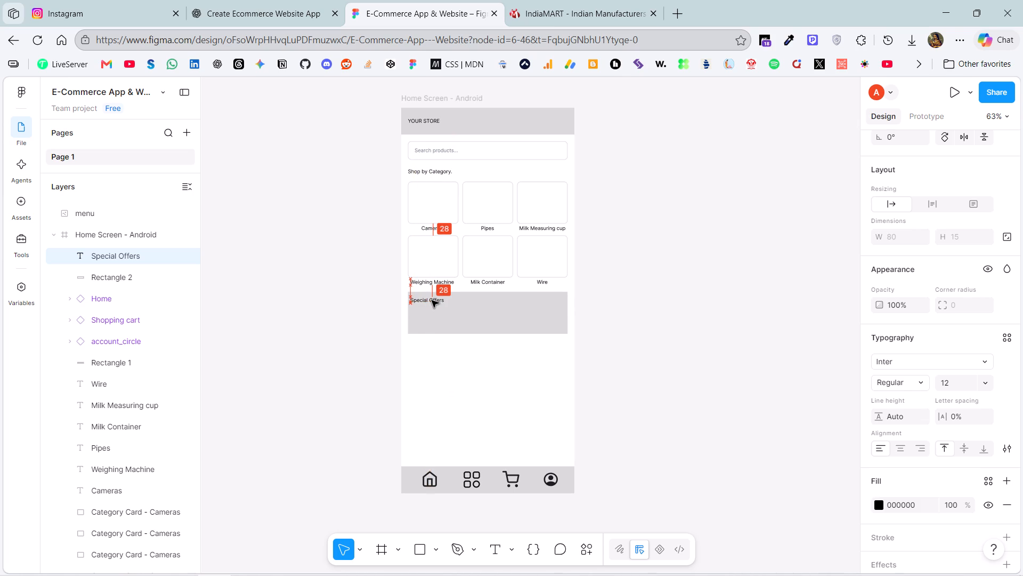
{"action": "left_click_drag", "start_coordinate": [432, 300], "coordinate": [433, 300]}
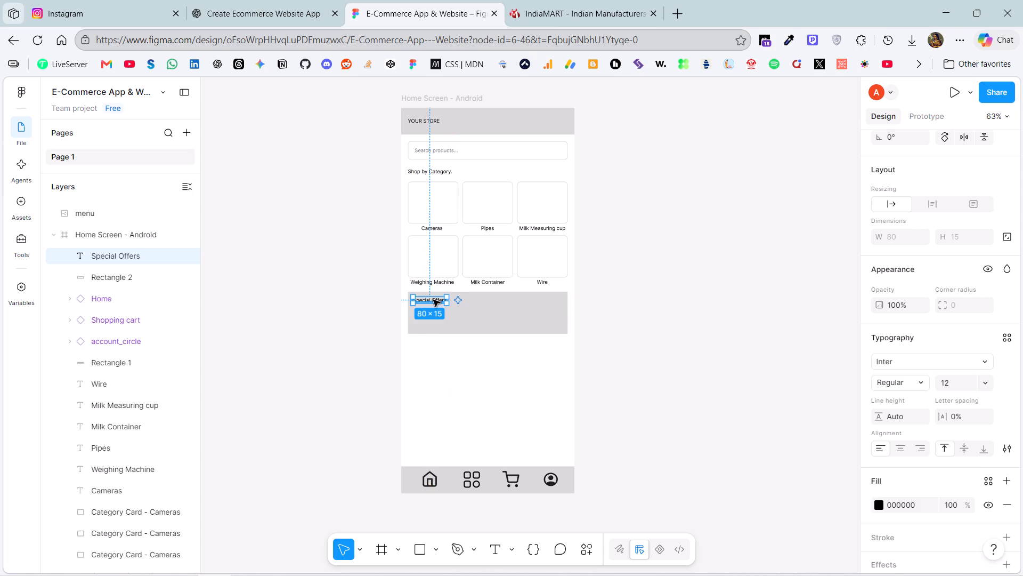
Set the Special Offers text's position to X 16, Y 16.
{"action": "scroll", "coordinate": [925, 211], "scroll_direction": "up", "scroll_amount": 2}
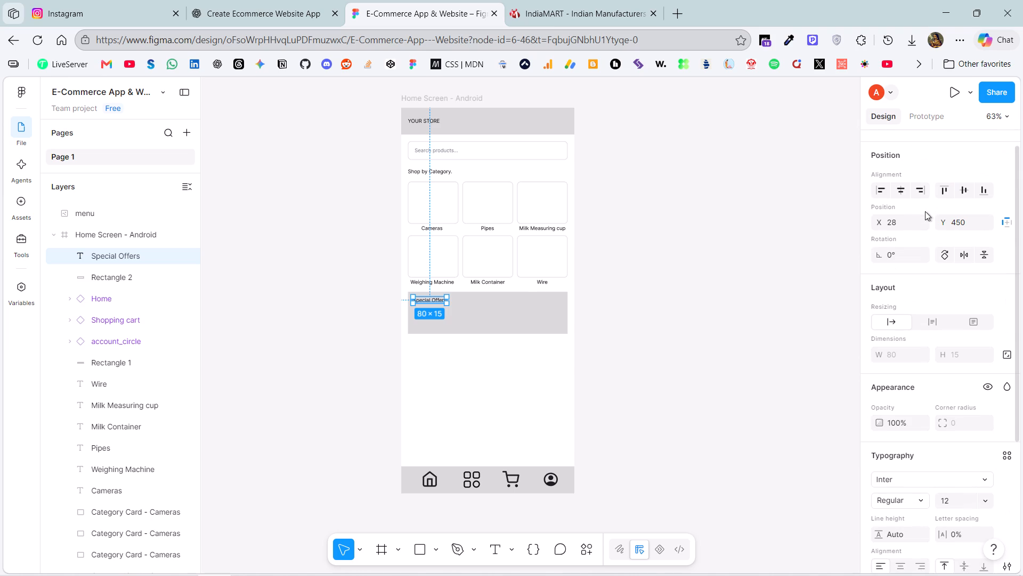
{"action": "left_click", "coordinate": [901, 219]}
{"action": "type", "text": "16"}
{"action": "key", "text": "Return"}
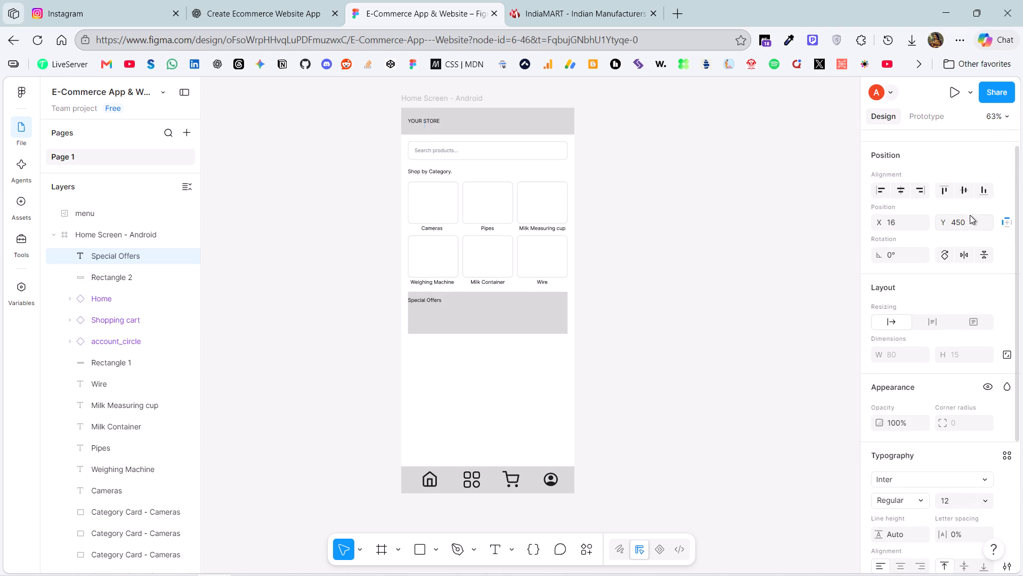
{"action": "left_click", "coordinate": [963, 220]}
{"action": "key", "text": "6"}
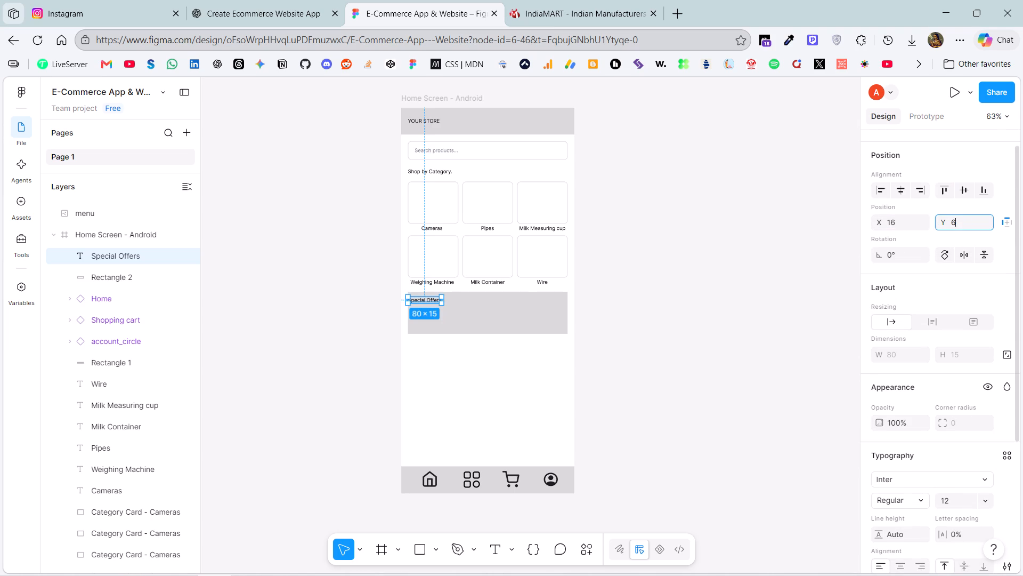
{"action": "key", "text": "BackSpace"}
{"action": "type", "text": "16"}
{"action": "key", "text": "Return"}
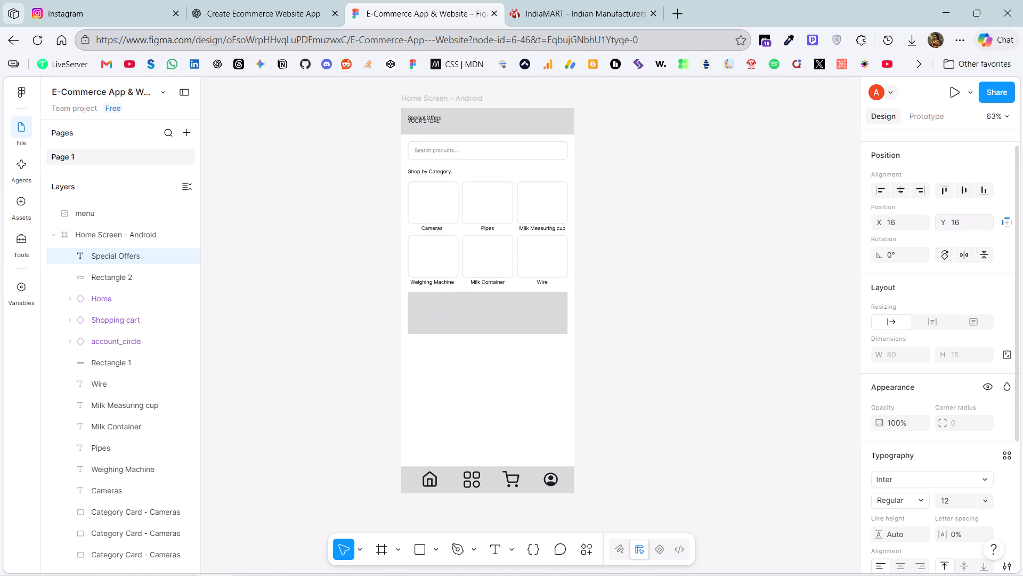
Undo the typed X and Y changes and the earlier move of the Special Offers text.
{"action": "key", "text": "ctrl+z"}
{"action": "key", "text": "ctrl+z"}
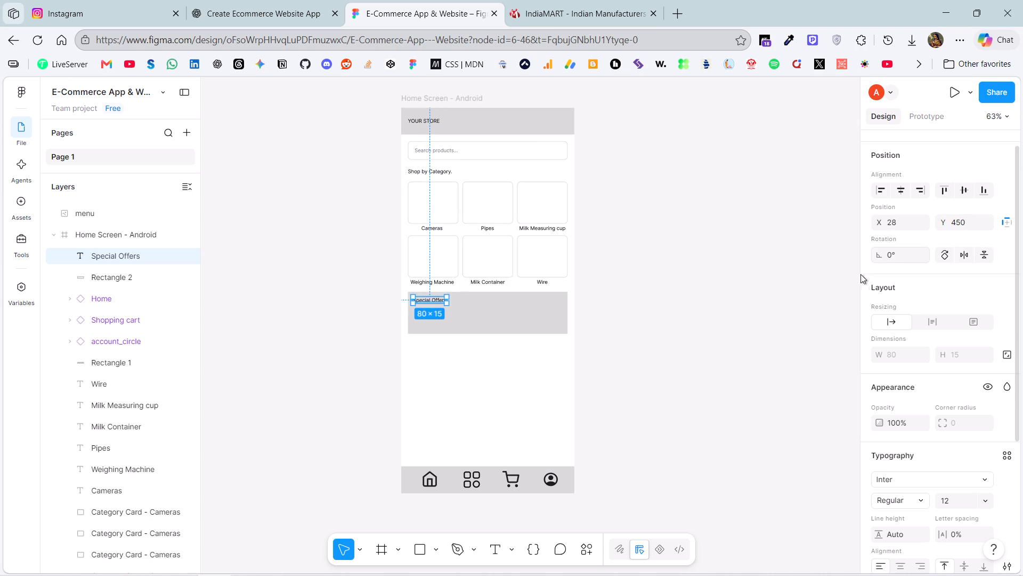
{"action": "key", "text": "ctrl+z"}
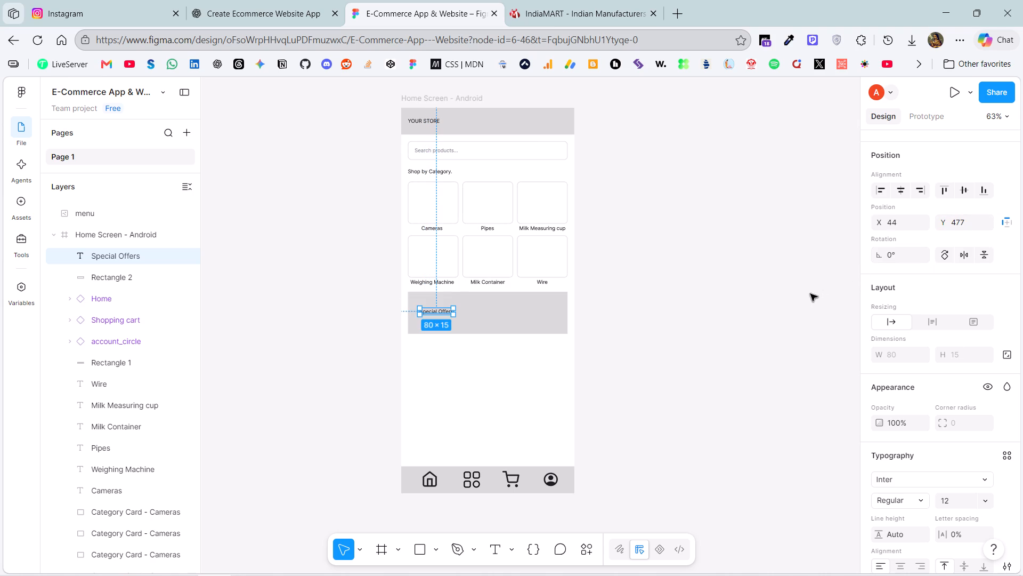
Examine the position, layout, typography and fill properties of the Special Offers text.
{"action": "scroll", "coordinate": [949, 397], "scroll_direction": "down", "scroll_amount": 2}
{"action": "scroll", "coordinate": [918, 461], "scroll_direction": "down", "scroll_amount": 1}
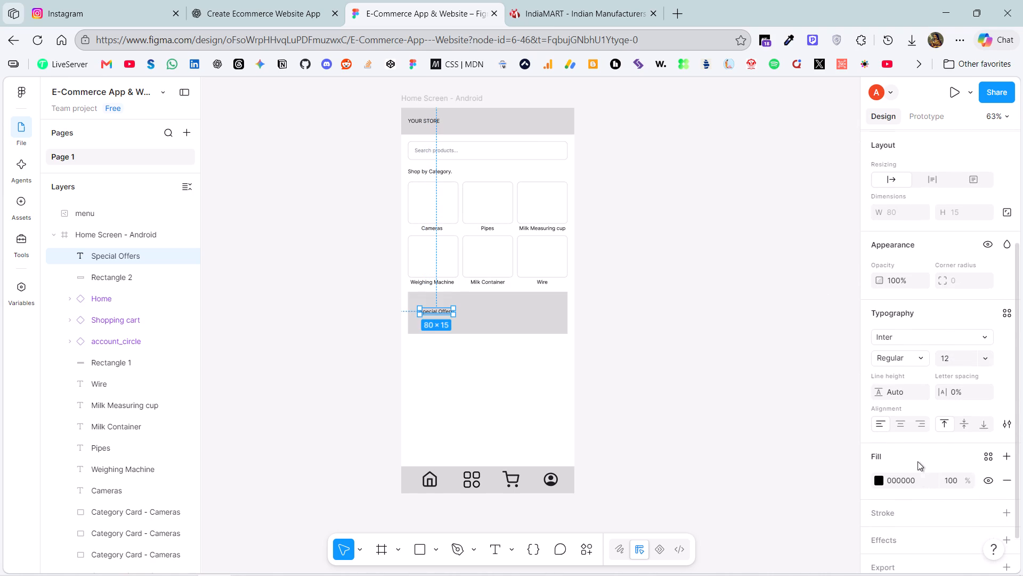
{"action": "scroll", "coordinate": [918, 461], "scroll_direction": "down", "scroll_amount": 2}
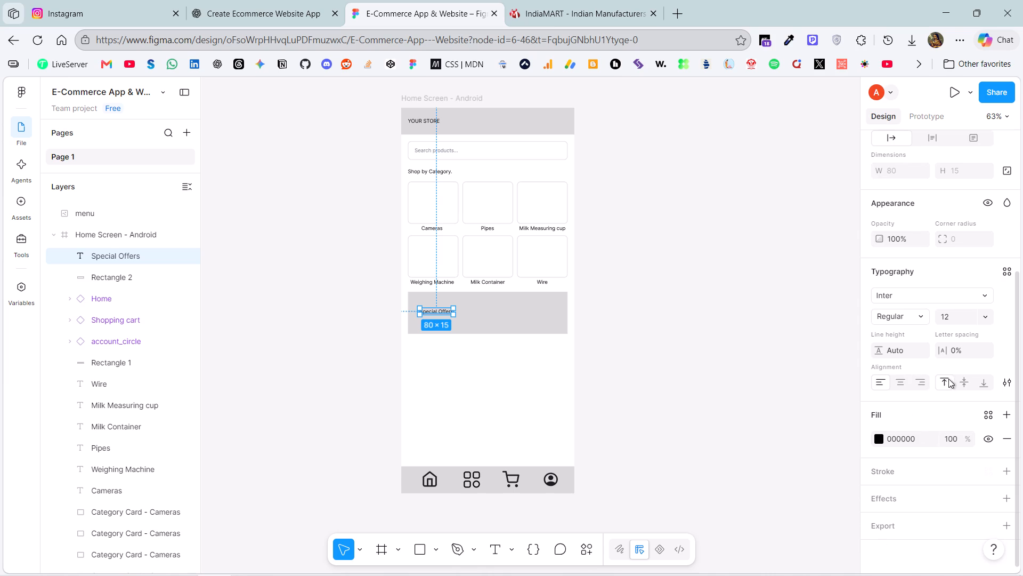
{"action": "scroll", "coordinate": [899, 343], "scroll_direction": "up", "scroll_amount": 1}
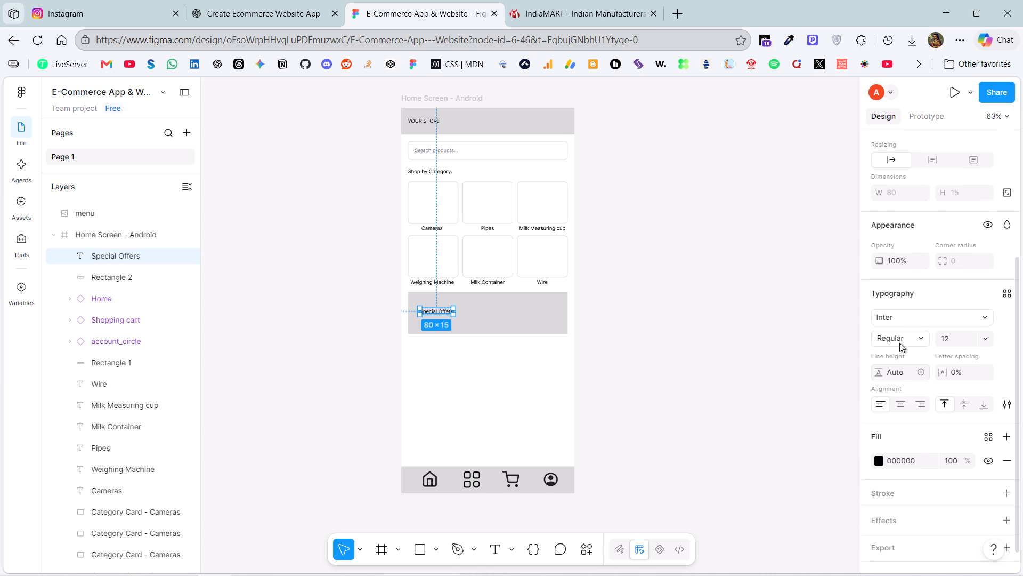
{"action": "scroll", "coordinate": [899, 343], "scroll_direction": "up", "scroll_amount": 1}
{"action": "left_click", "coordinate": [899, 343]}
{"action": "left_click", "coordinate": [899, 343]}
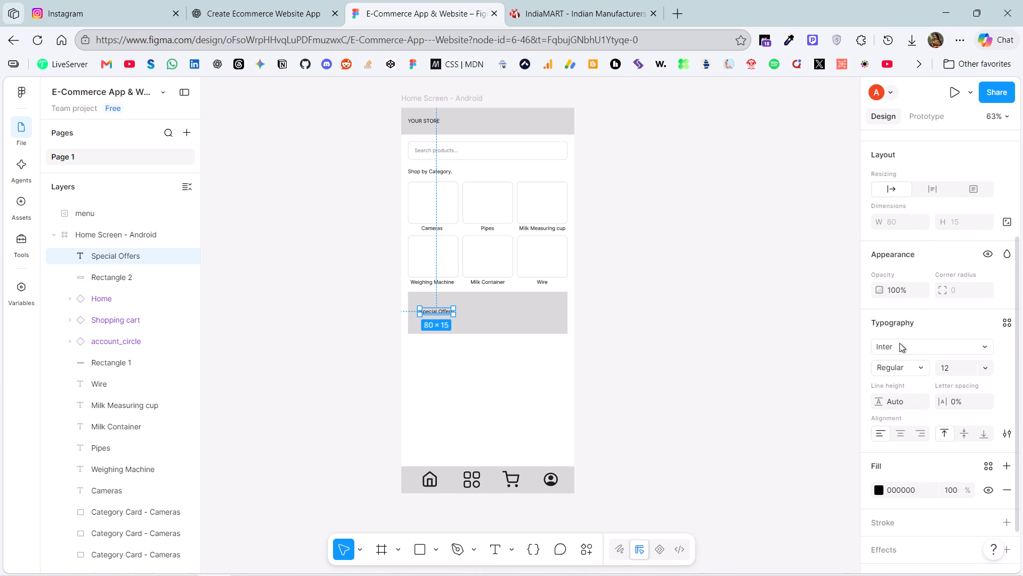
{"action": "scroll", "coordinate": [899, 343], "scroll_direction": "up", "scroll_amount": 3}
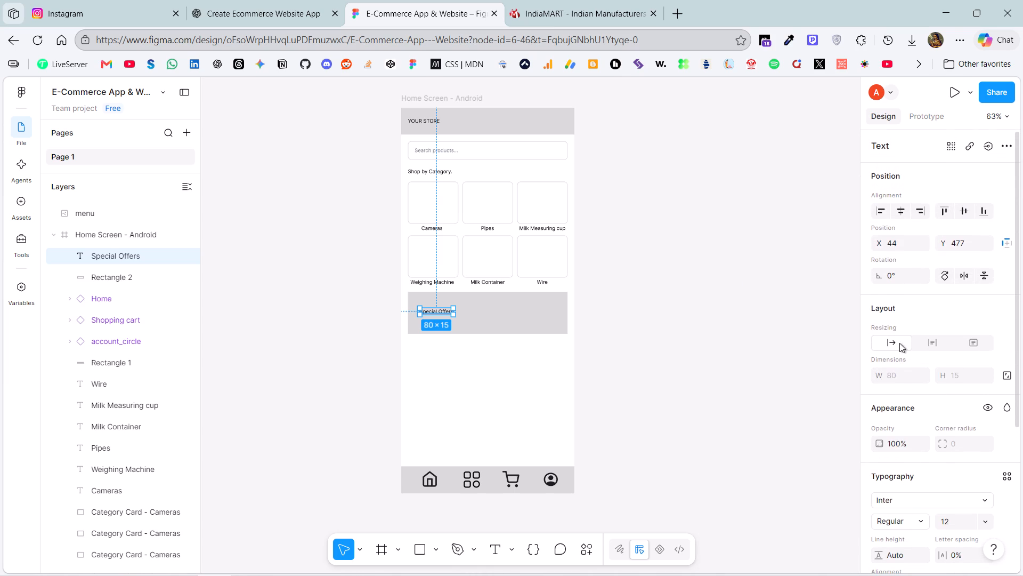
{"action": "scroll", "coordinate": [899, 343], "scroll_direction": "up", "scroll_amount": 1}
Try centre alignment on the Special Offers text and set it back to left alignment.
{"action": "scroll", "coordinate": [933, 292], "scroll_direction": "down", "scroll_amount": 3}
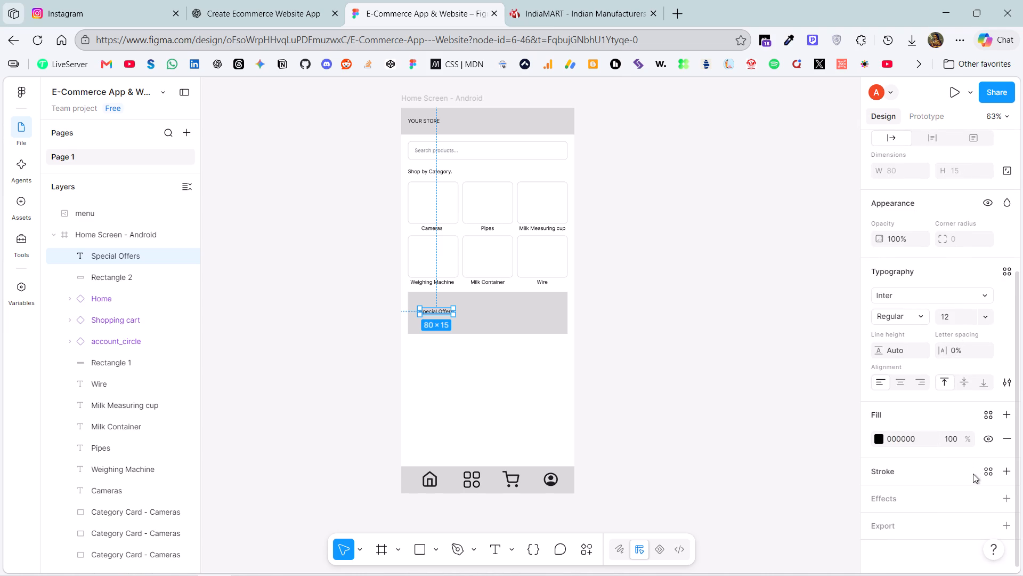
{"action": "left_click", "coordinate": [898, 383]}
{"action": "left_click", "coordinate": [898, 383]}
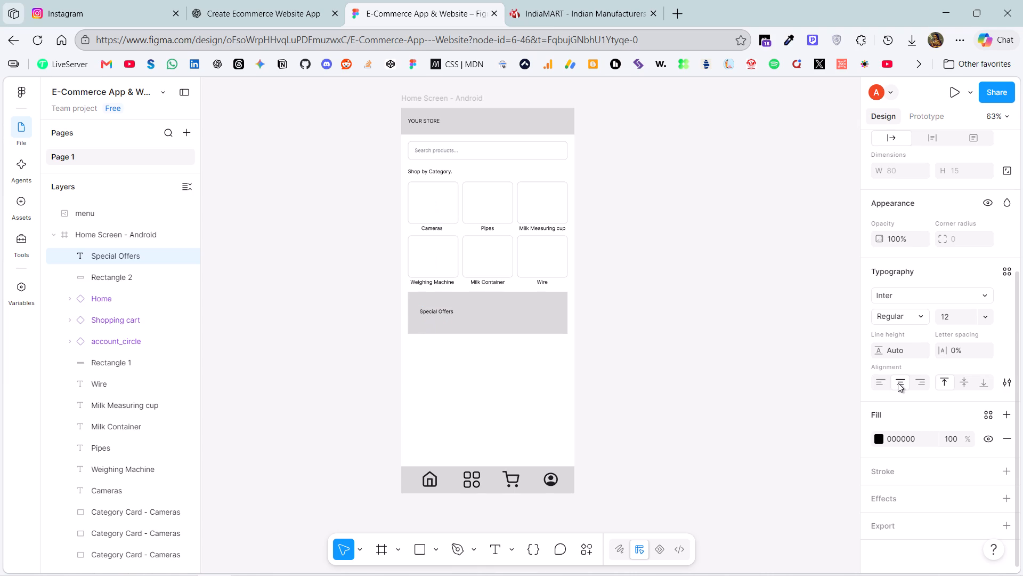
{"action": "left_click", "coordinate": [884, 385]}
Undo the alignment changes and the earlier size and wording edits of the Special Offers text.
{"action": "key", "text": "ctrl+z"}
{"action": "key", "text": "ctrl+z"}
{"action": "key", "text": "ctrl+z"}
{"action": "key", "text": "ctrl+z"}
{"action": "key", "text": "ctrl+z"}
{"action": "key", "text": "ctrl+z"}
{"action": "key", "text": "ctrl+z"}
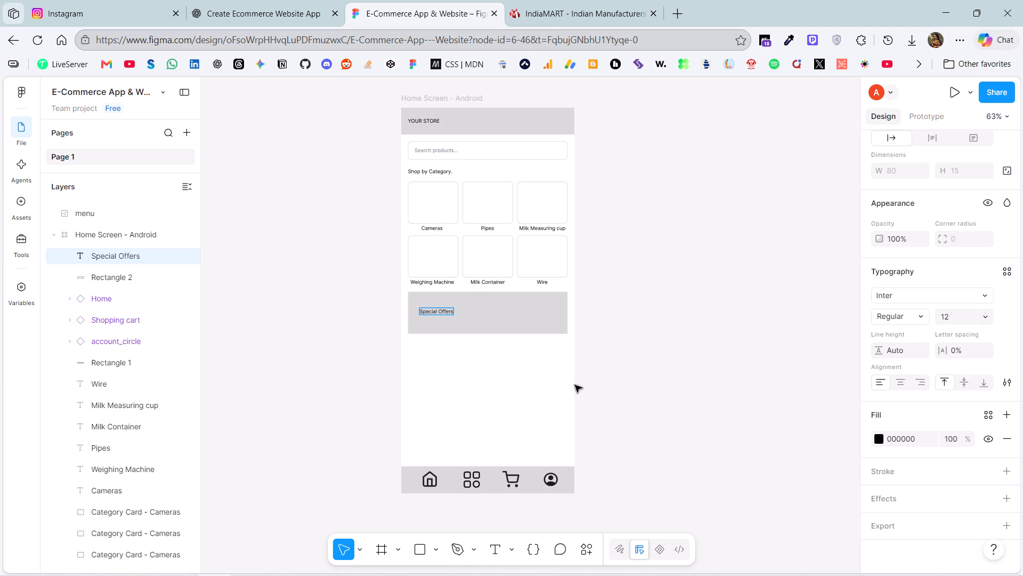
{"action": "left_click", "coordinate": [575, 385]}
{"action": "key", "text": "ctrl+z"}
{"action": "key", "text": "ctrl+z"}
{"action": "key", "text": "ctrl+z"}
Redo the Special Offers wording and its size 18 setting.
{"action": "key", "text": "ctrl+y"}
{"action": "key", "text": "ctrl+y"}
{"action": "key", "text": "ctrl+y"}
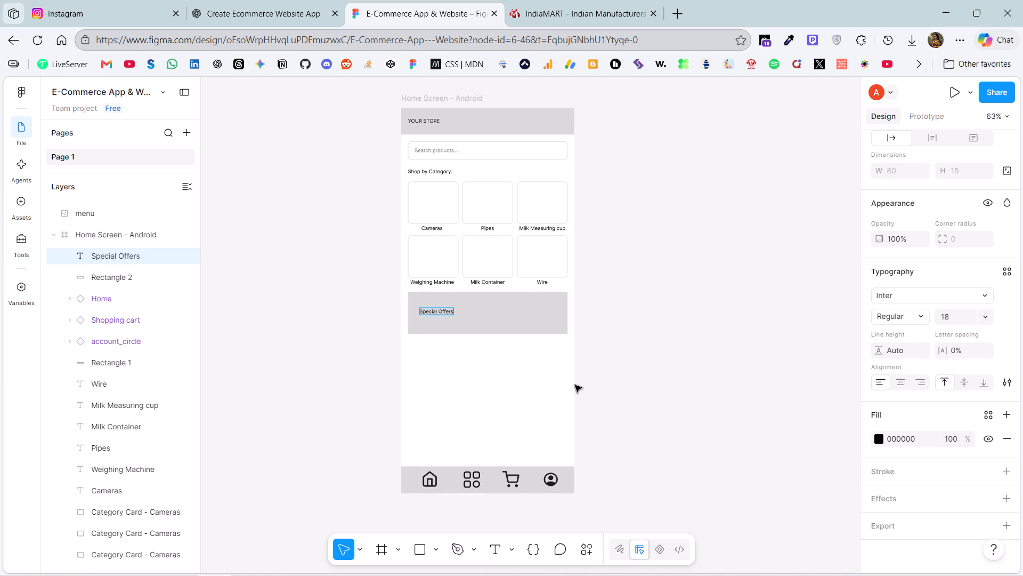
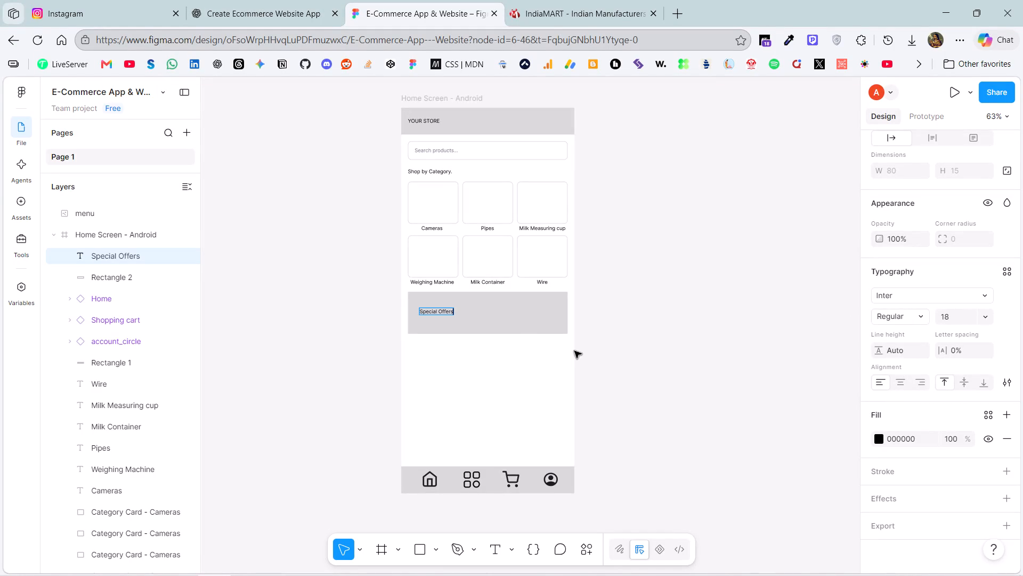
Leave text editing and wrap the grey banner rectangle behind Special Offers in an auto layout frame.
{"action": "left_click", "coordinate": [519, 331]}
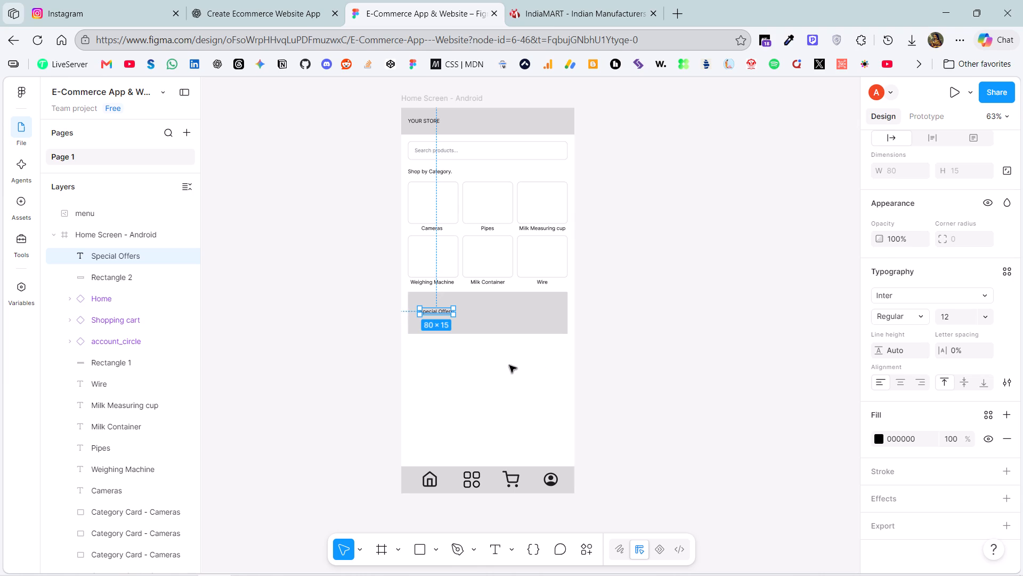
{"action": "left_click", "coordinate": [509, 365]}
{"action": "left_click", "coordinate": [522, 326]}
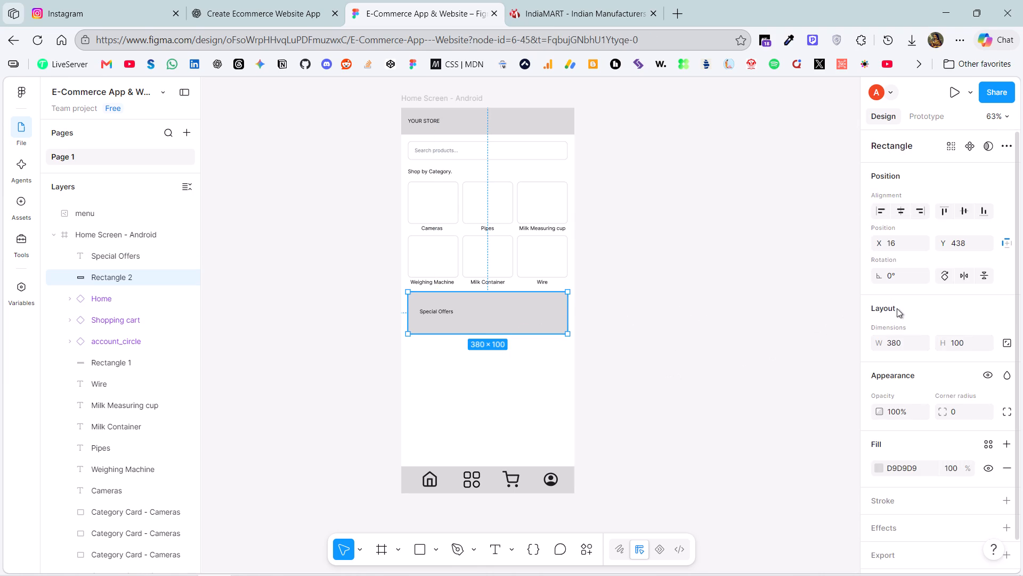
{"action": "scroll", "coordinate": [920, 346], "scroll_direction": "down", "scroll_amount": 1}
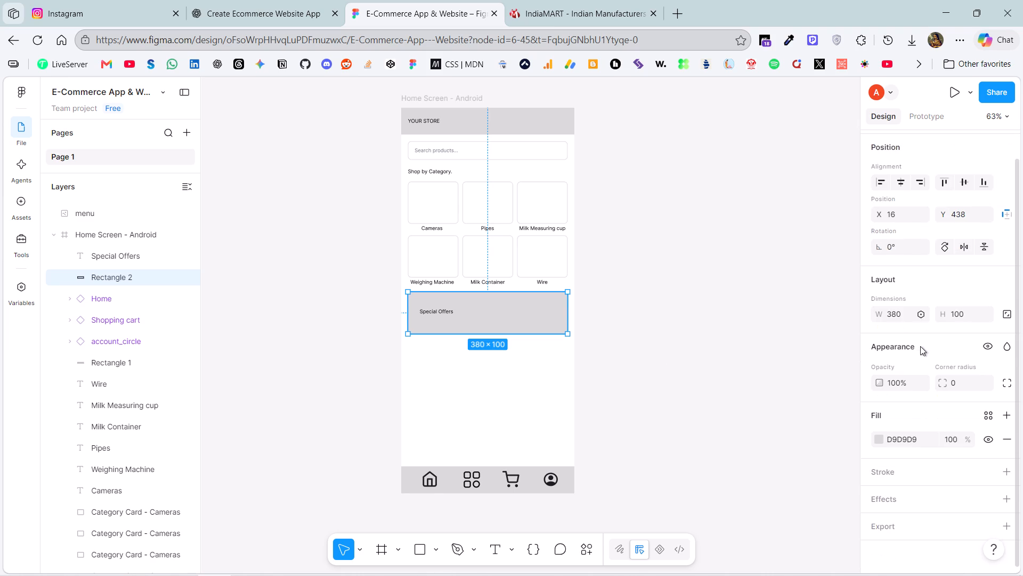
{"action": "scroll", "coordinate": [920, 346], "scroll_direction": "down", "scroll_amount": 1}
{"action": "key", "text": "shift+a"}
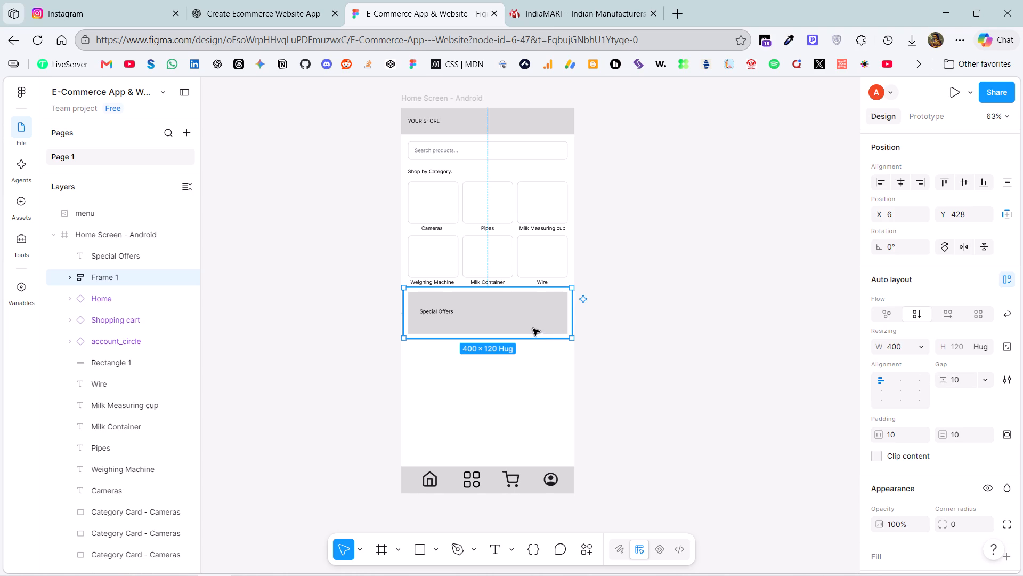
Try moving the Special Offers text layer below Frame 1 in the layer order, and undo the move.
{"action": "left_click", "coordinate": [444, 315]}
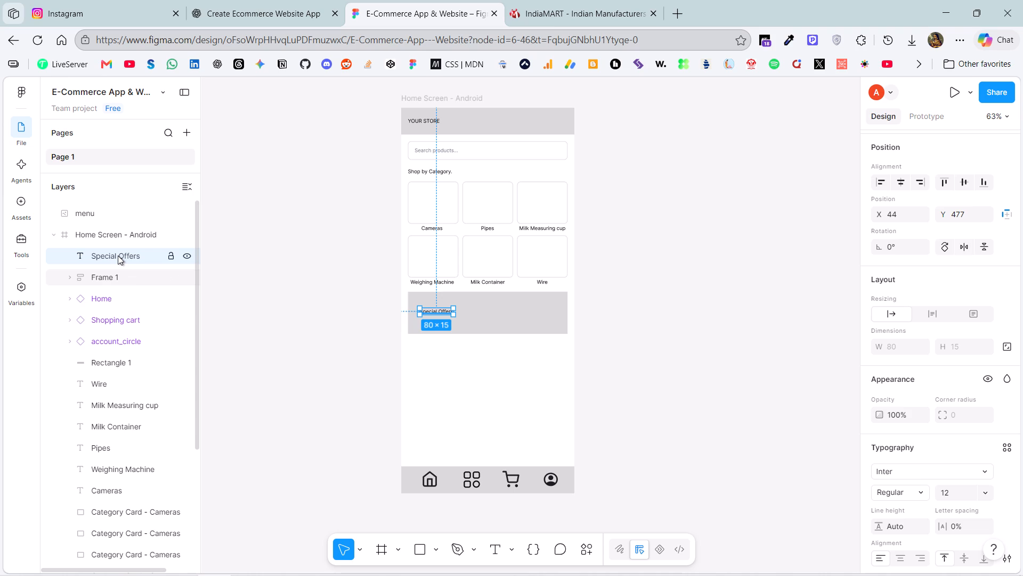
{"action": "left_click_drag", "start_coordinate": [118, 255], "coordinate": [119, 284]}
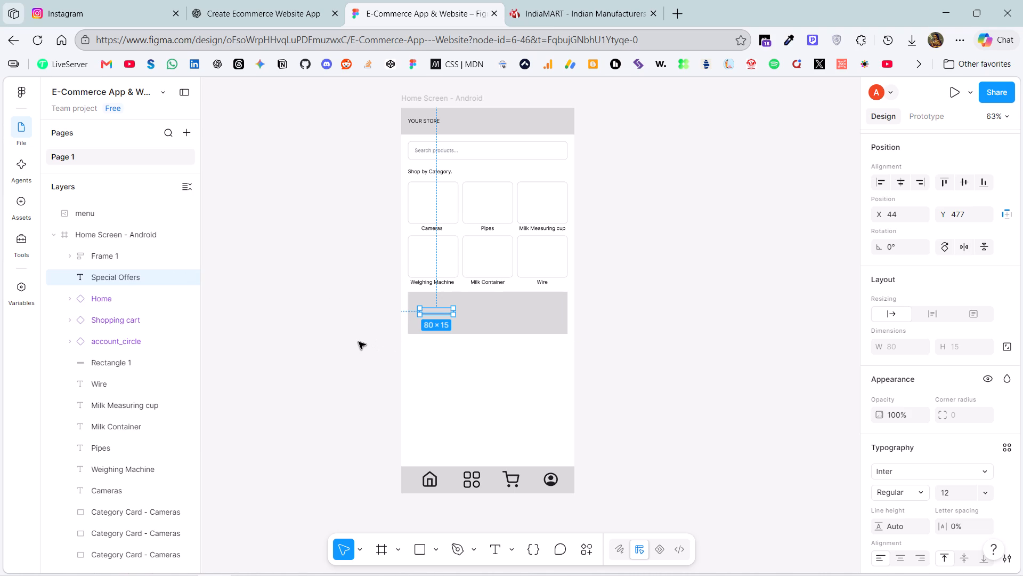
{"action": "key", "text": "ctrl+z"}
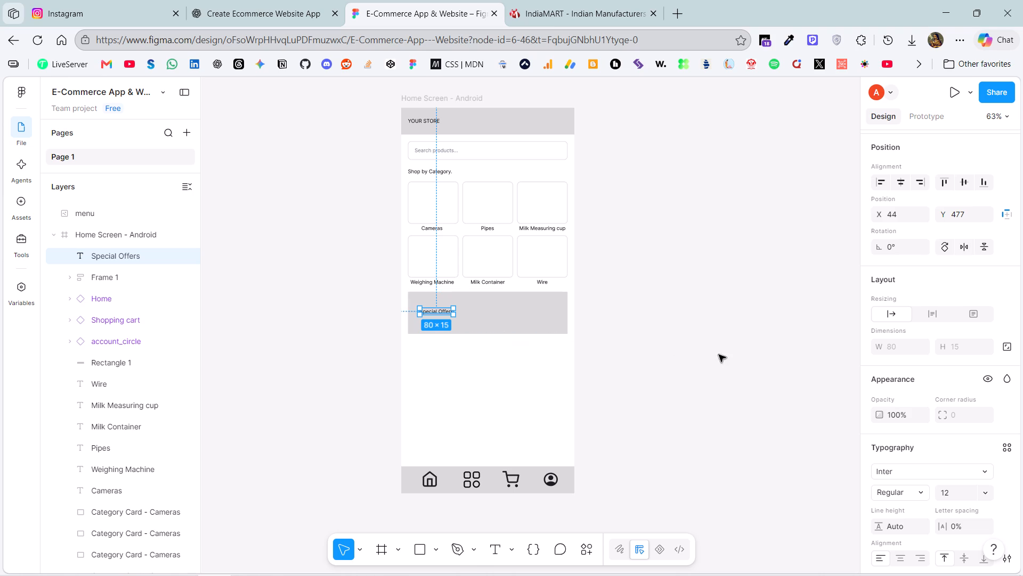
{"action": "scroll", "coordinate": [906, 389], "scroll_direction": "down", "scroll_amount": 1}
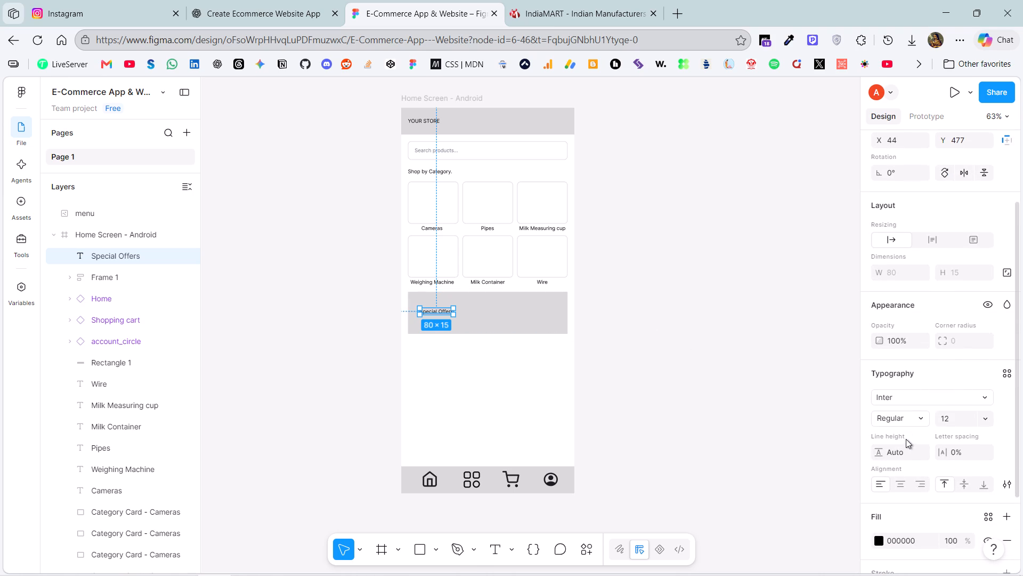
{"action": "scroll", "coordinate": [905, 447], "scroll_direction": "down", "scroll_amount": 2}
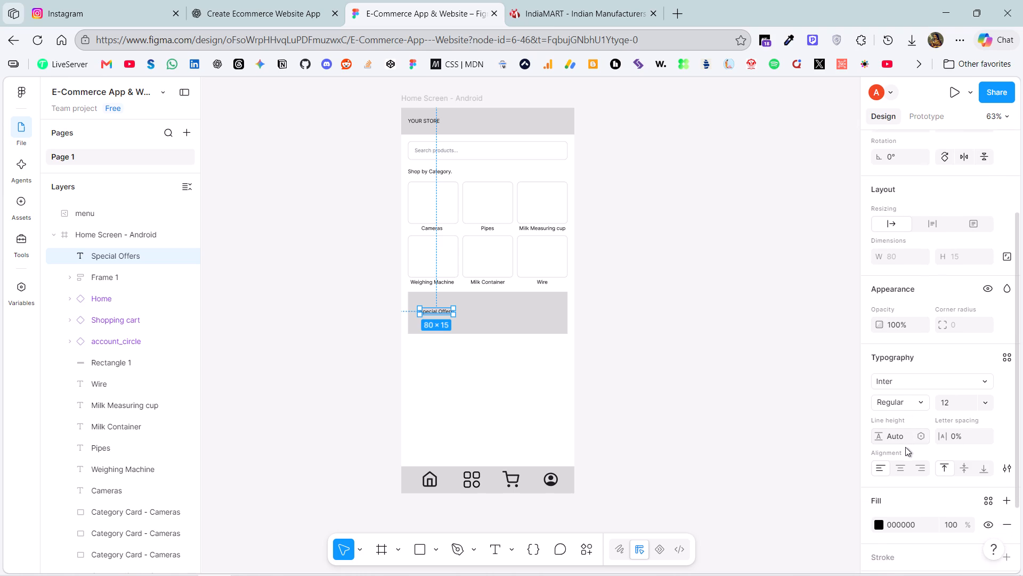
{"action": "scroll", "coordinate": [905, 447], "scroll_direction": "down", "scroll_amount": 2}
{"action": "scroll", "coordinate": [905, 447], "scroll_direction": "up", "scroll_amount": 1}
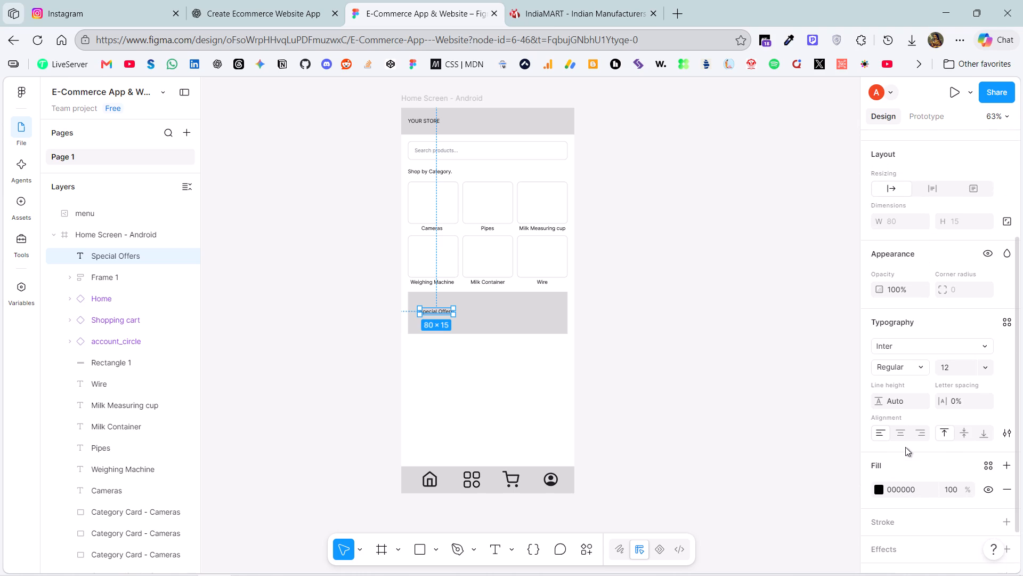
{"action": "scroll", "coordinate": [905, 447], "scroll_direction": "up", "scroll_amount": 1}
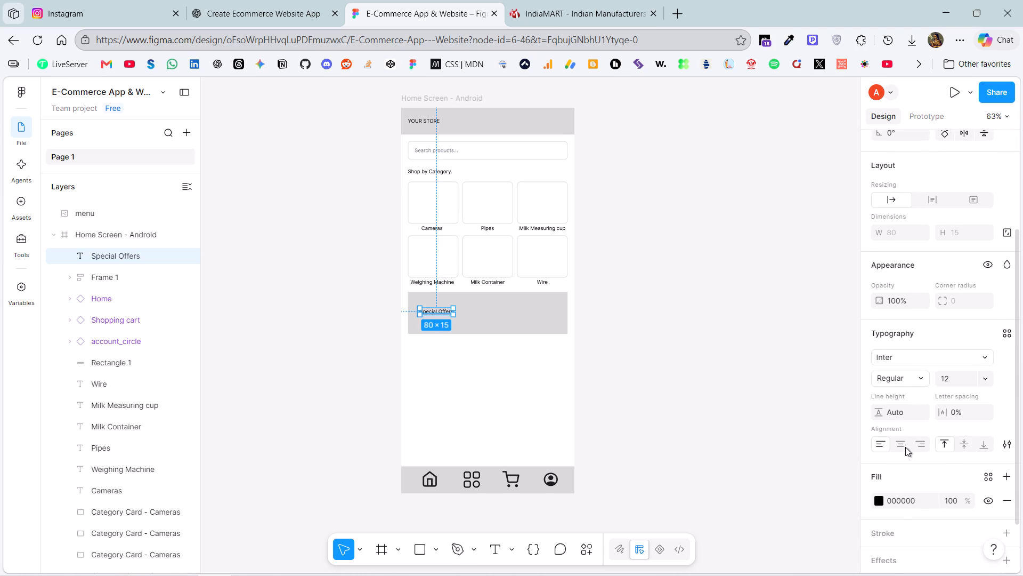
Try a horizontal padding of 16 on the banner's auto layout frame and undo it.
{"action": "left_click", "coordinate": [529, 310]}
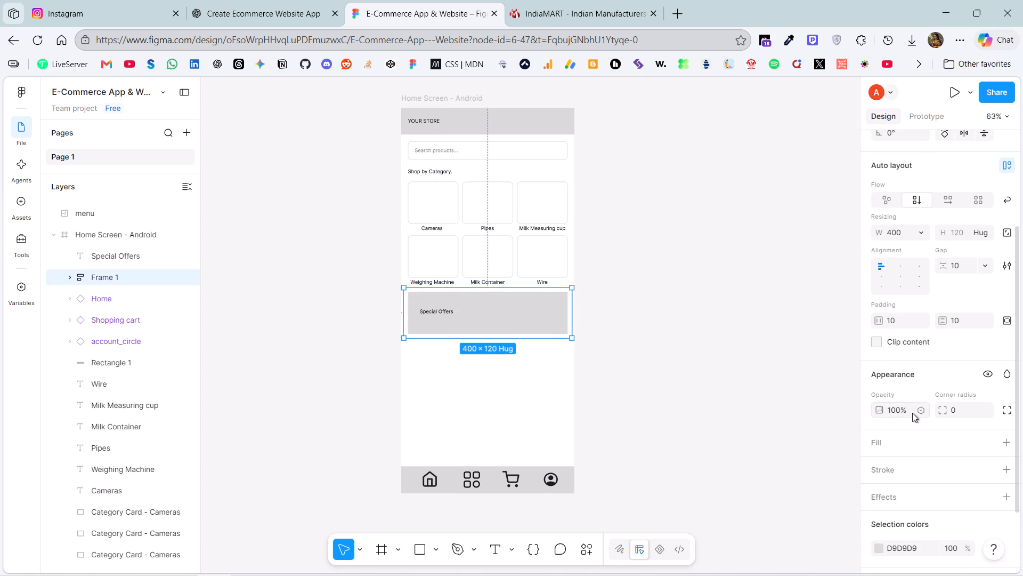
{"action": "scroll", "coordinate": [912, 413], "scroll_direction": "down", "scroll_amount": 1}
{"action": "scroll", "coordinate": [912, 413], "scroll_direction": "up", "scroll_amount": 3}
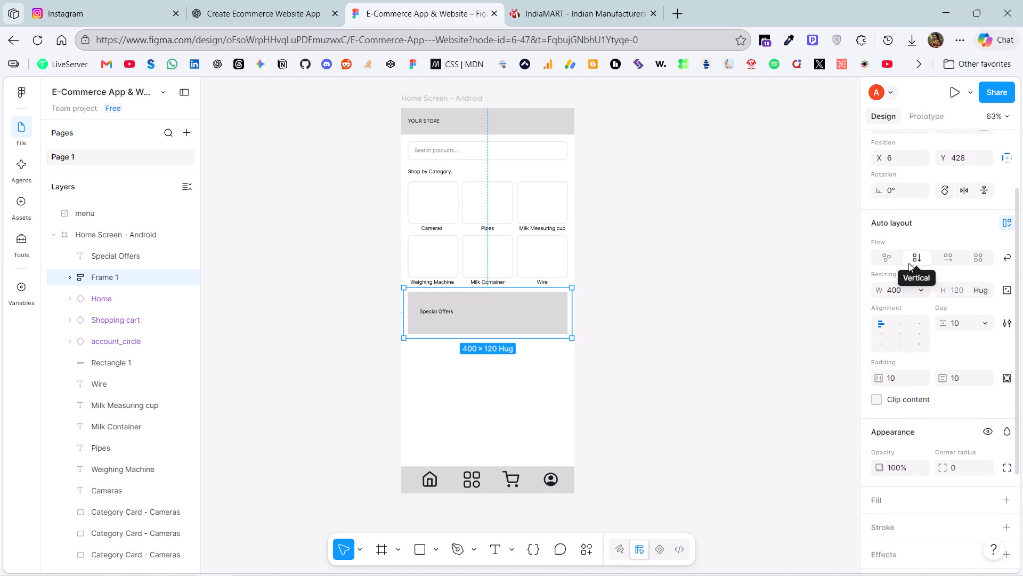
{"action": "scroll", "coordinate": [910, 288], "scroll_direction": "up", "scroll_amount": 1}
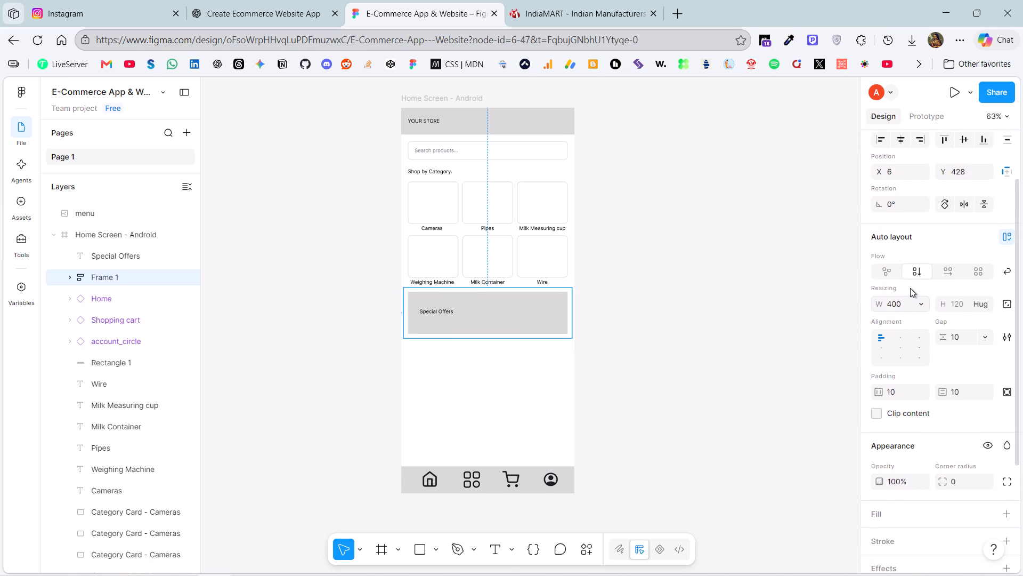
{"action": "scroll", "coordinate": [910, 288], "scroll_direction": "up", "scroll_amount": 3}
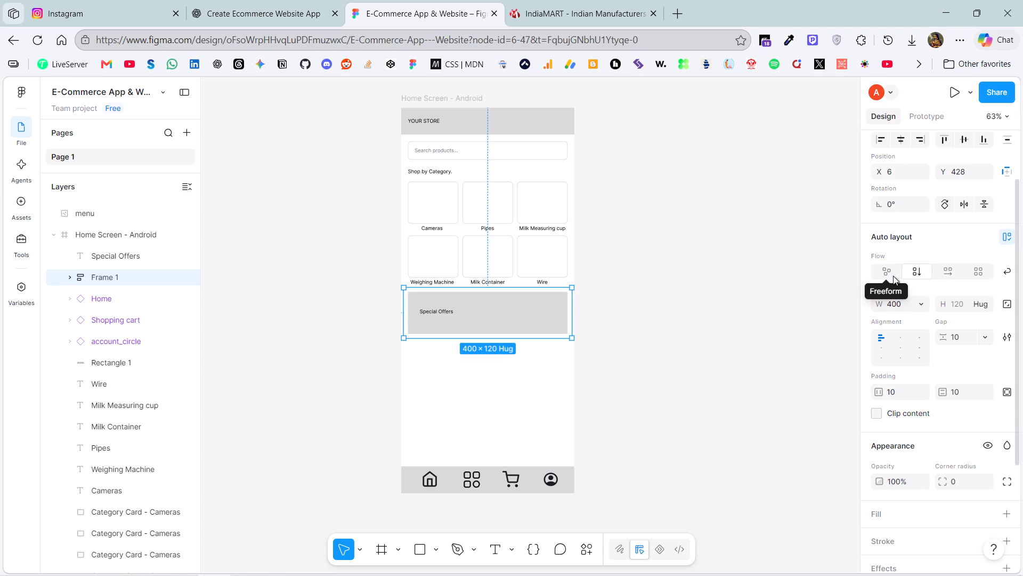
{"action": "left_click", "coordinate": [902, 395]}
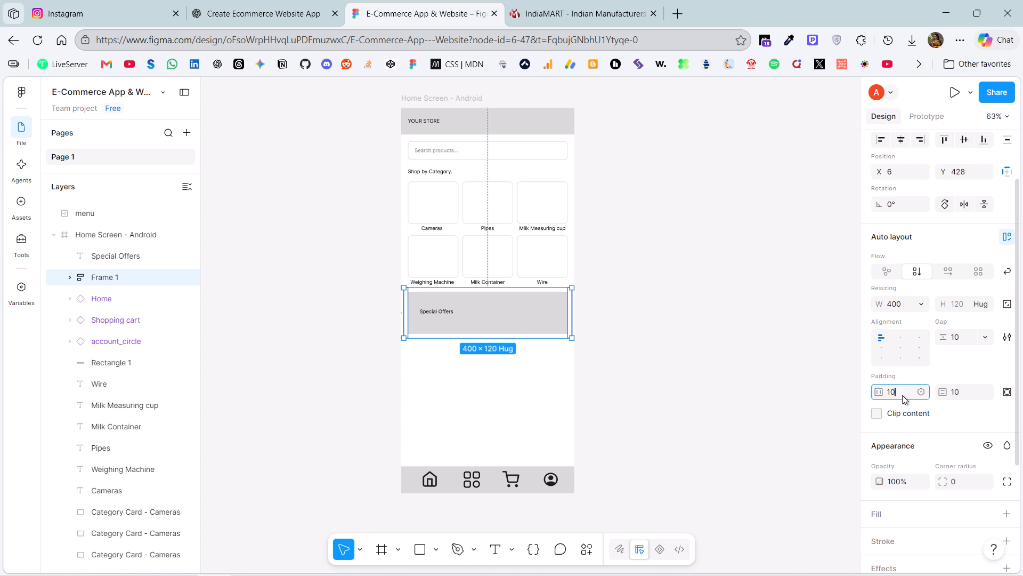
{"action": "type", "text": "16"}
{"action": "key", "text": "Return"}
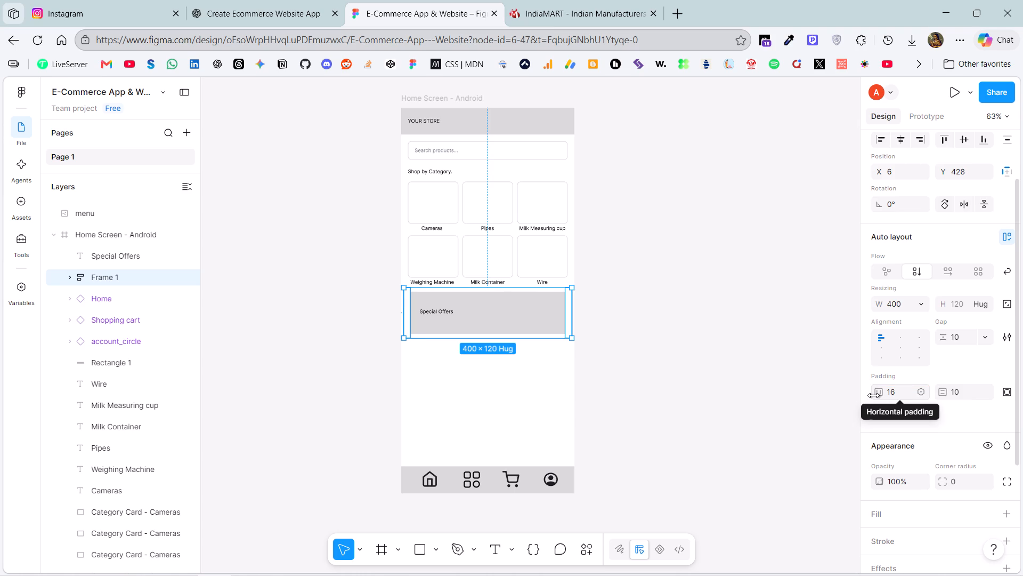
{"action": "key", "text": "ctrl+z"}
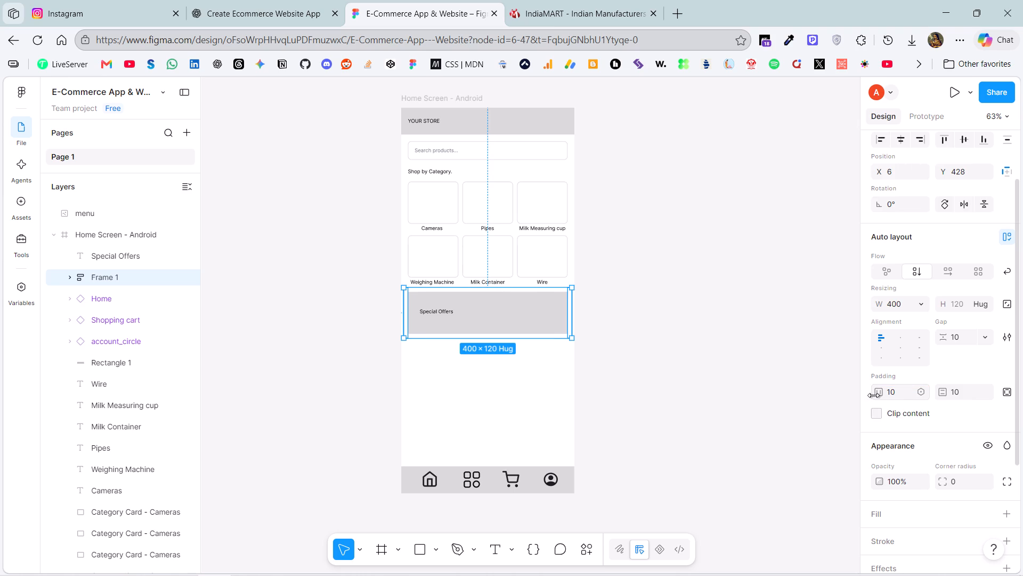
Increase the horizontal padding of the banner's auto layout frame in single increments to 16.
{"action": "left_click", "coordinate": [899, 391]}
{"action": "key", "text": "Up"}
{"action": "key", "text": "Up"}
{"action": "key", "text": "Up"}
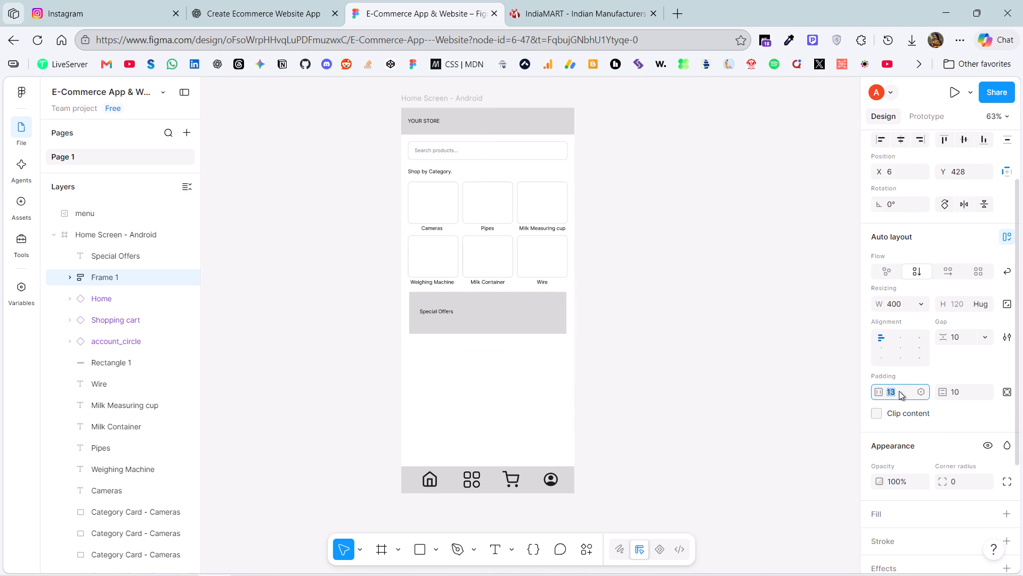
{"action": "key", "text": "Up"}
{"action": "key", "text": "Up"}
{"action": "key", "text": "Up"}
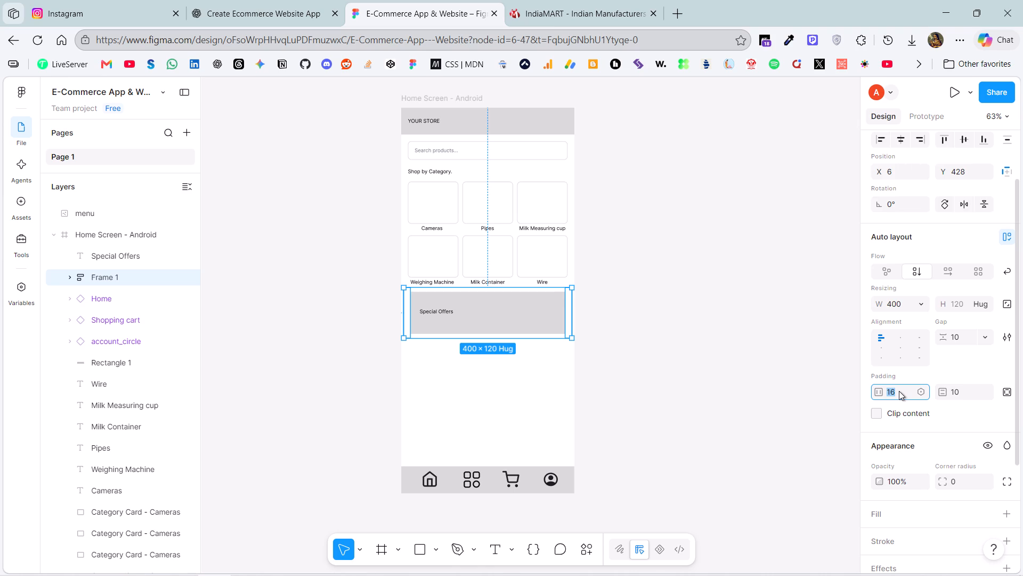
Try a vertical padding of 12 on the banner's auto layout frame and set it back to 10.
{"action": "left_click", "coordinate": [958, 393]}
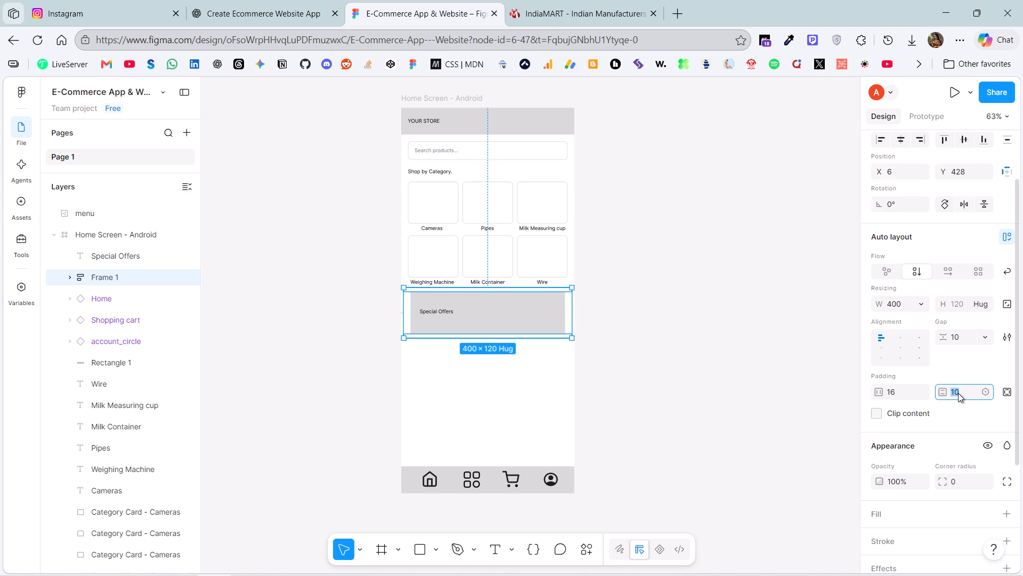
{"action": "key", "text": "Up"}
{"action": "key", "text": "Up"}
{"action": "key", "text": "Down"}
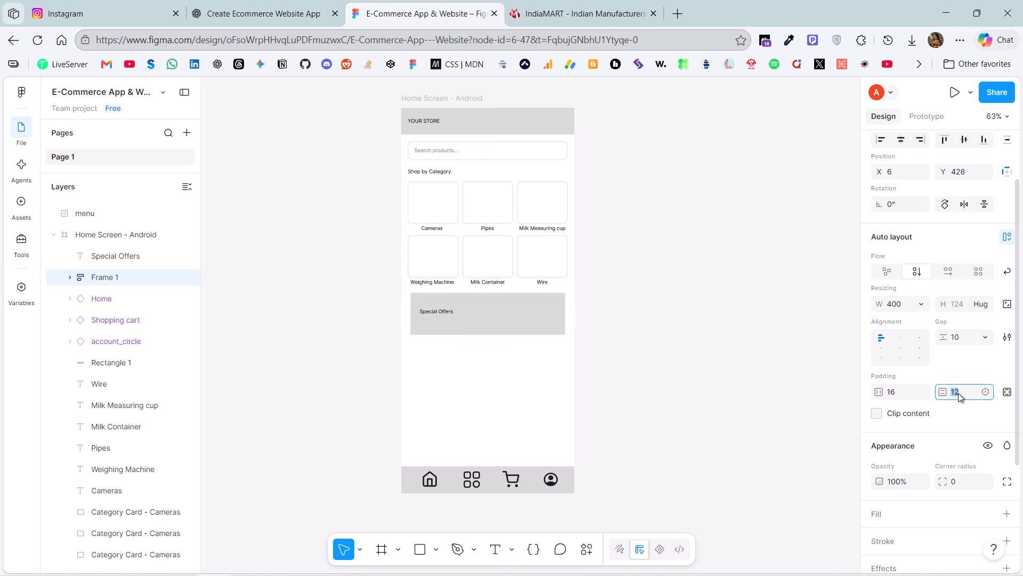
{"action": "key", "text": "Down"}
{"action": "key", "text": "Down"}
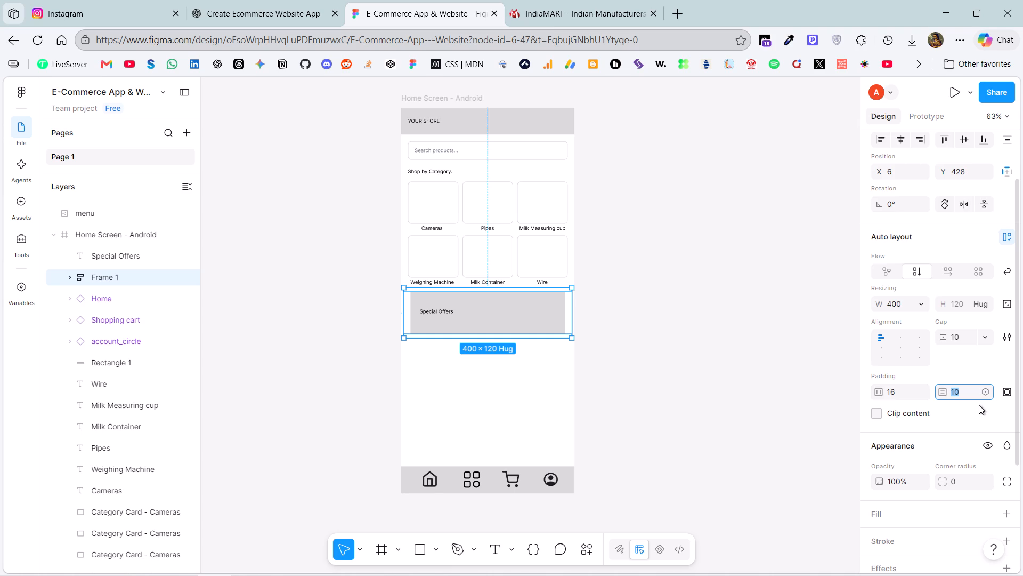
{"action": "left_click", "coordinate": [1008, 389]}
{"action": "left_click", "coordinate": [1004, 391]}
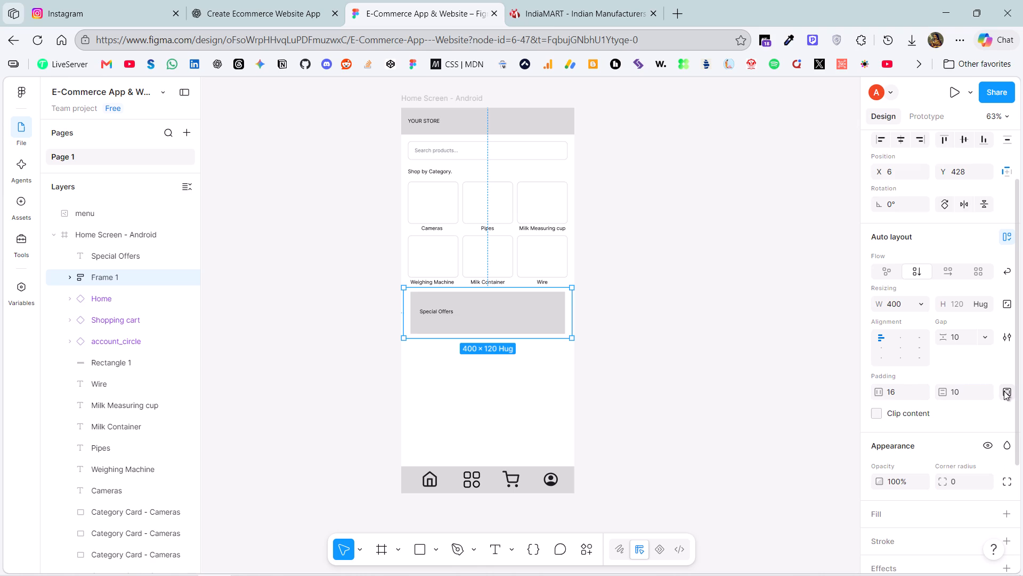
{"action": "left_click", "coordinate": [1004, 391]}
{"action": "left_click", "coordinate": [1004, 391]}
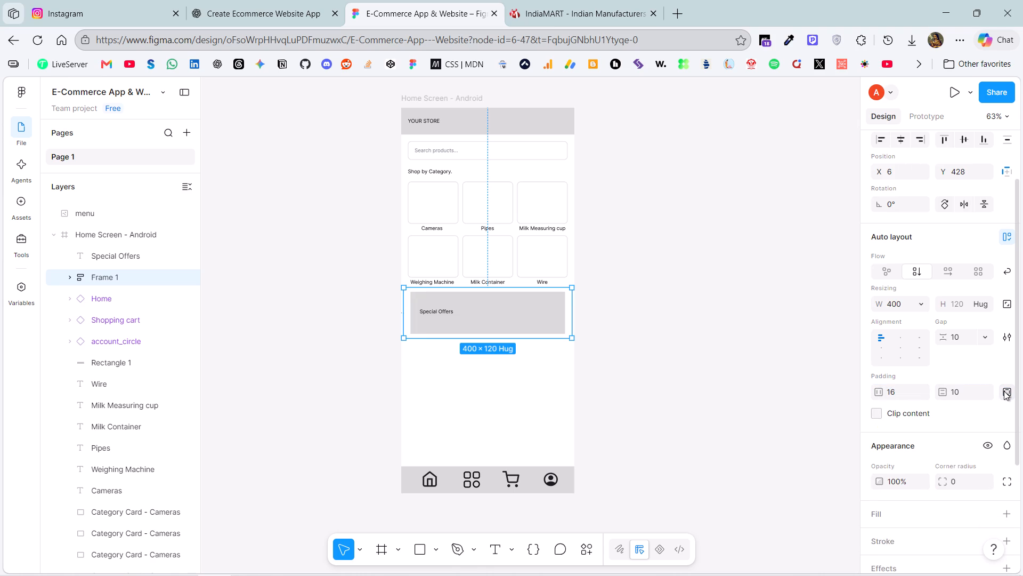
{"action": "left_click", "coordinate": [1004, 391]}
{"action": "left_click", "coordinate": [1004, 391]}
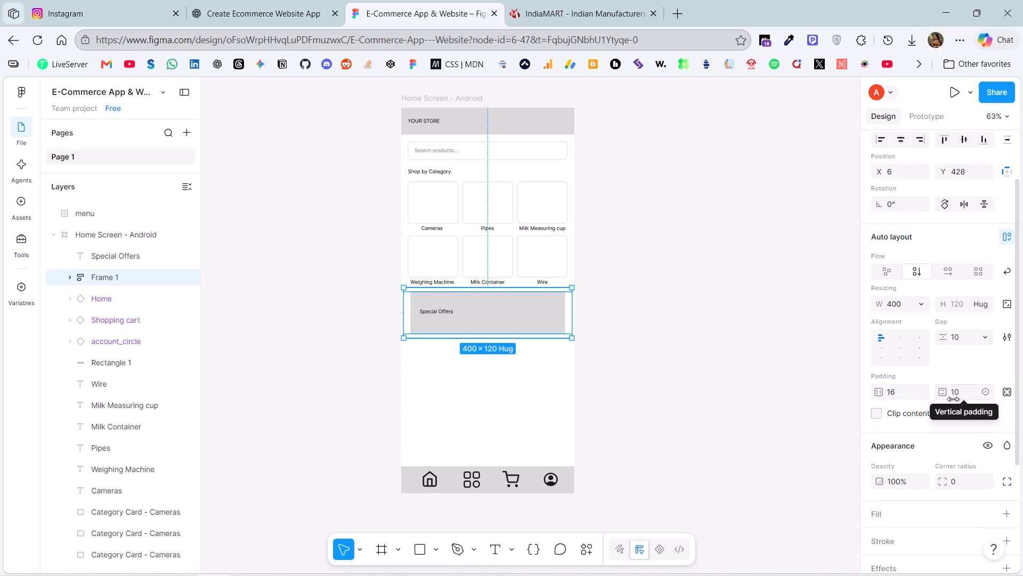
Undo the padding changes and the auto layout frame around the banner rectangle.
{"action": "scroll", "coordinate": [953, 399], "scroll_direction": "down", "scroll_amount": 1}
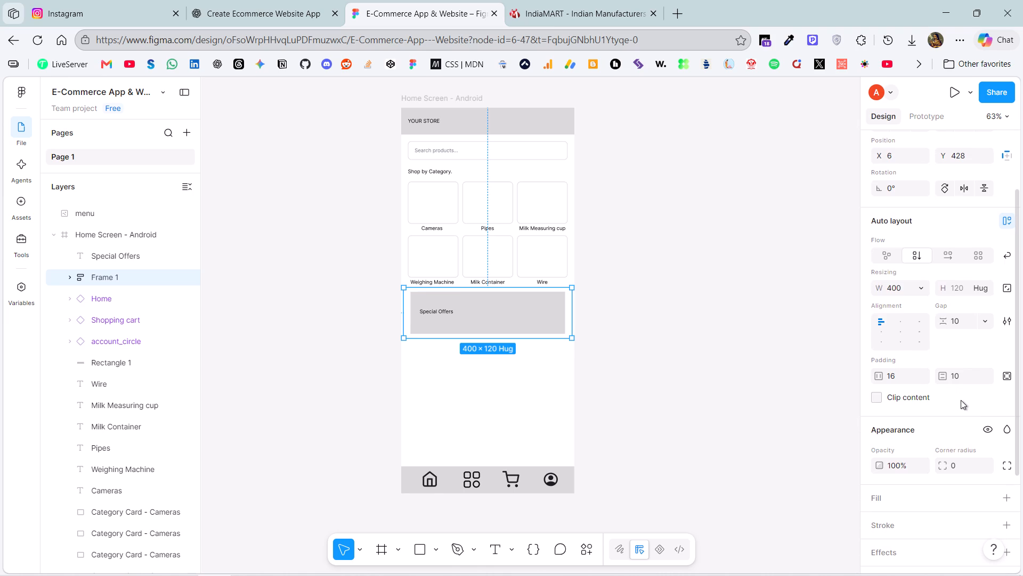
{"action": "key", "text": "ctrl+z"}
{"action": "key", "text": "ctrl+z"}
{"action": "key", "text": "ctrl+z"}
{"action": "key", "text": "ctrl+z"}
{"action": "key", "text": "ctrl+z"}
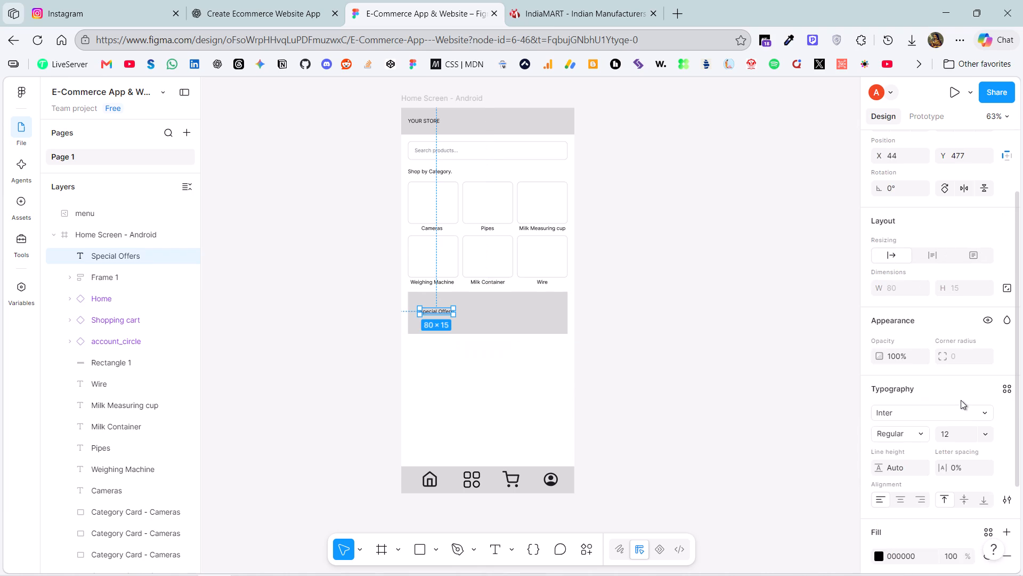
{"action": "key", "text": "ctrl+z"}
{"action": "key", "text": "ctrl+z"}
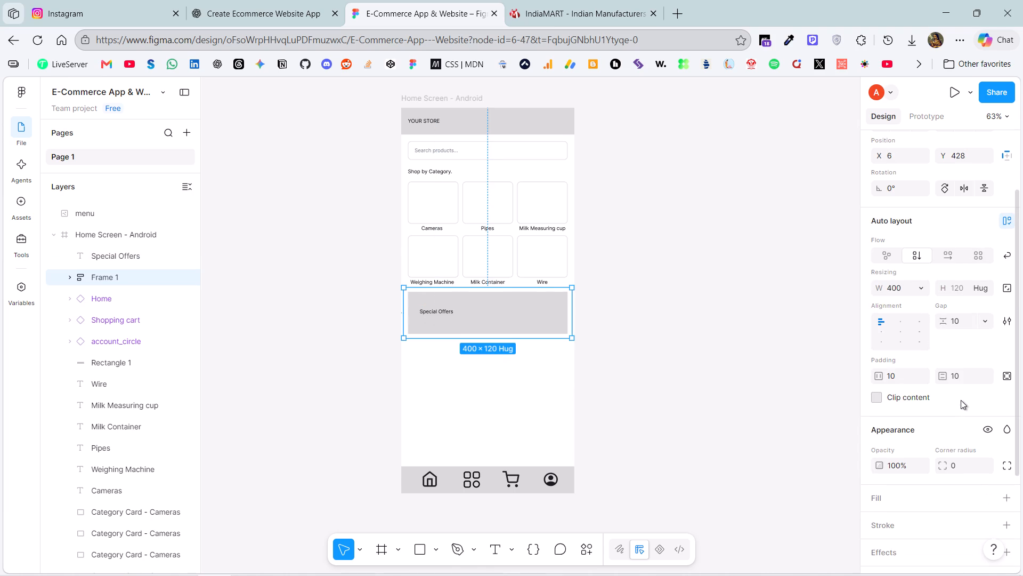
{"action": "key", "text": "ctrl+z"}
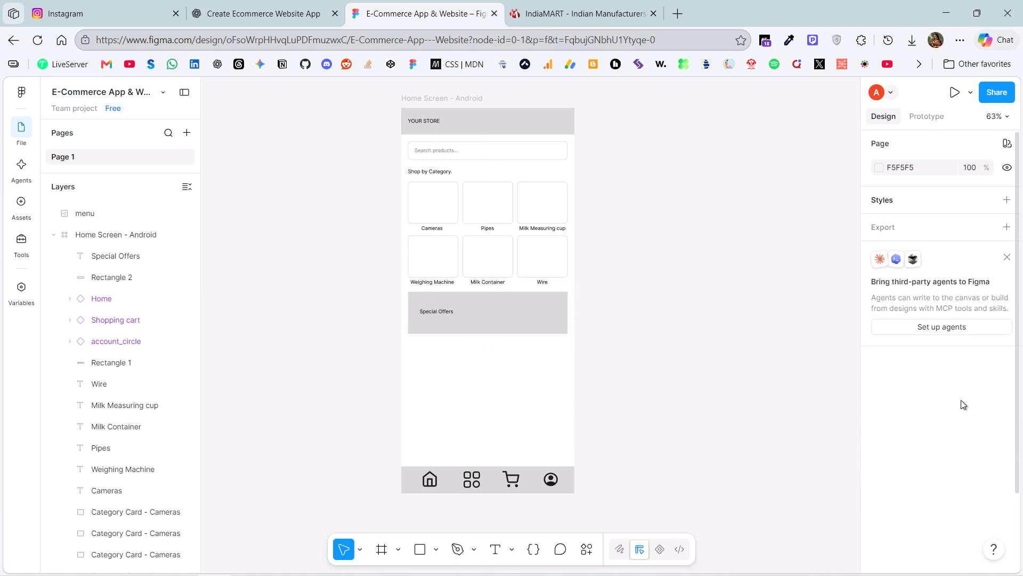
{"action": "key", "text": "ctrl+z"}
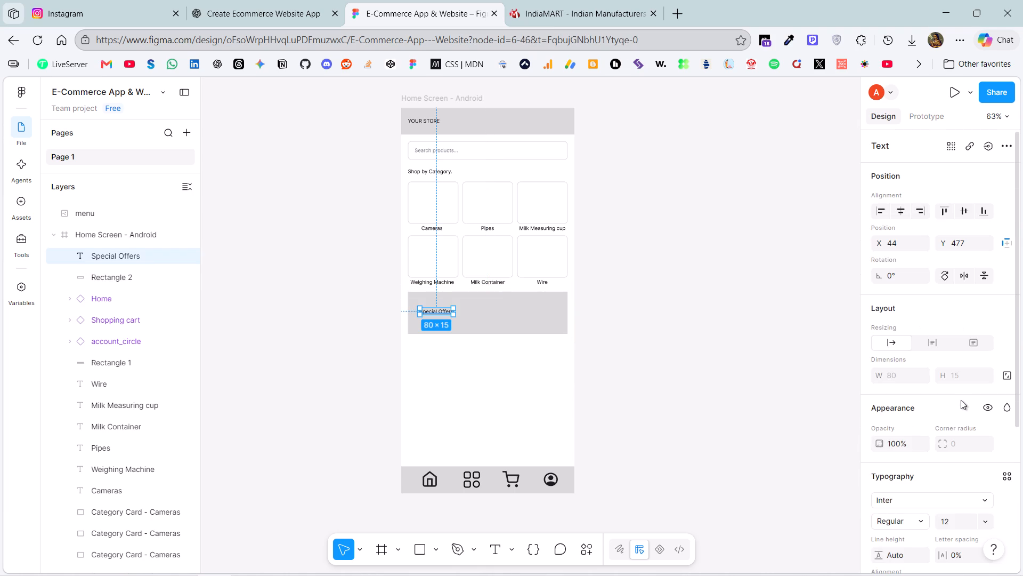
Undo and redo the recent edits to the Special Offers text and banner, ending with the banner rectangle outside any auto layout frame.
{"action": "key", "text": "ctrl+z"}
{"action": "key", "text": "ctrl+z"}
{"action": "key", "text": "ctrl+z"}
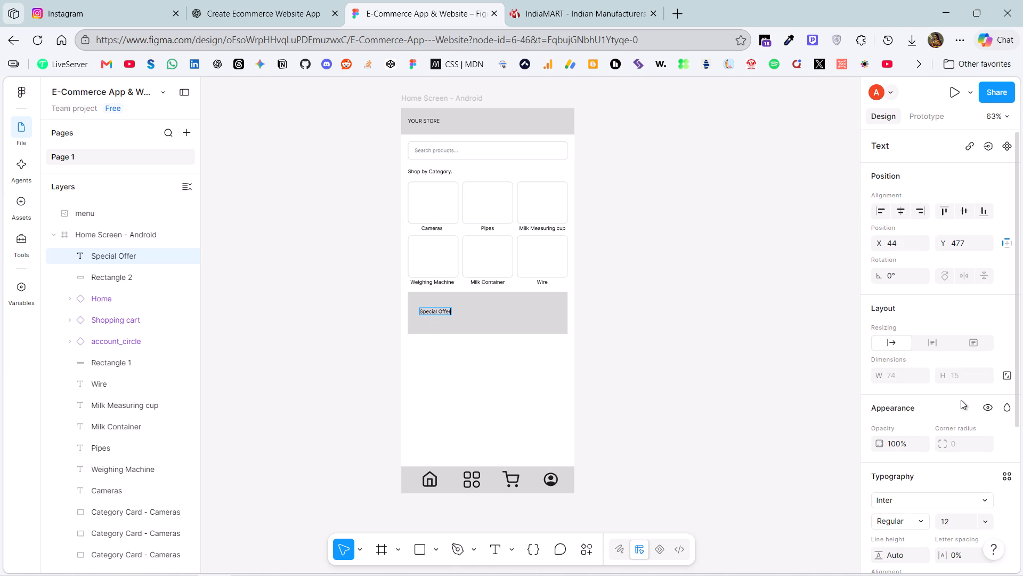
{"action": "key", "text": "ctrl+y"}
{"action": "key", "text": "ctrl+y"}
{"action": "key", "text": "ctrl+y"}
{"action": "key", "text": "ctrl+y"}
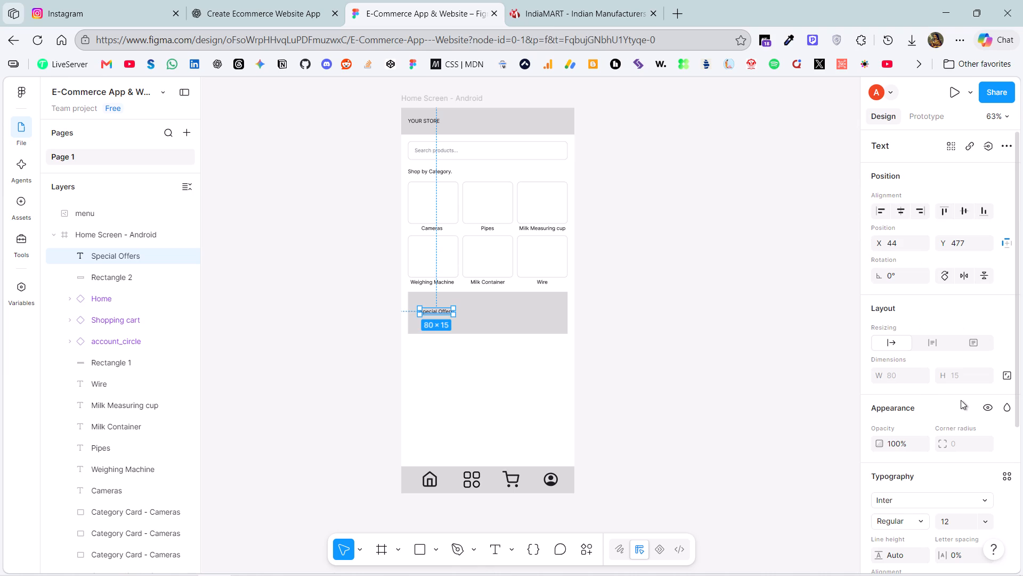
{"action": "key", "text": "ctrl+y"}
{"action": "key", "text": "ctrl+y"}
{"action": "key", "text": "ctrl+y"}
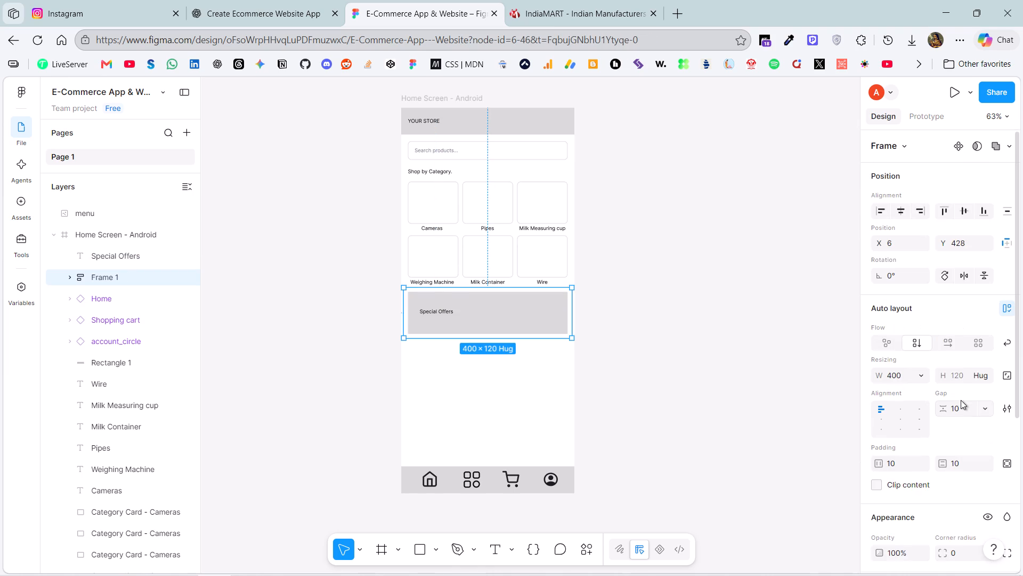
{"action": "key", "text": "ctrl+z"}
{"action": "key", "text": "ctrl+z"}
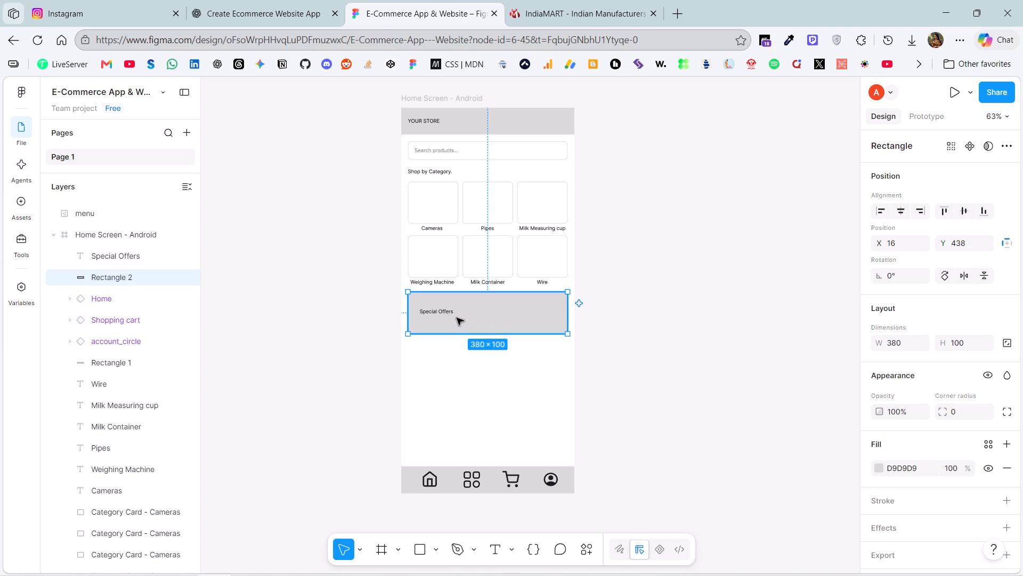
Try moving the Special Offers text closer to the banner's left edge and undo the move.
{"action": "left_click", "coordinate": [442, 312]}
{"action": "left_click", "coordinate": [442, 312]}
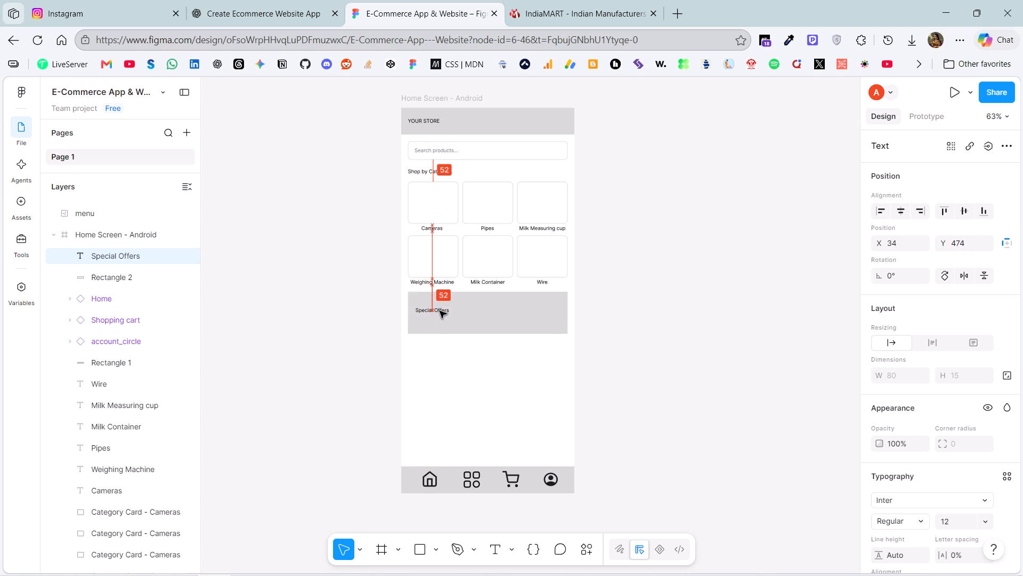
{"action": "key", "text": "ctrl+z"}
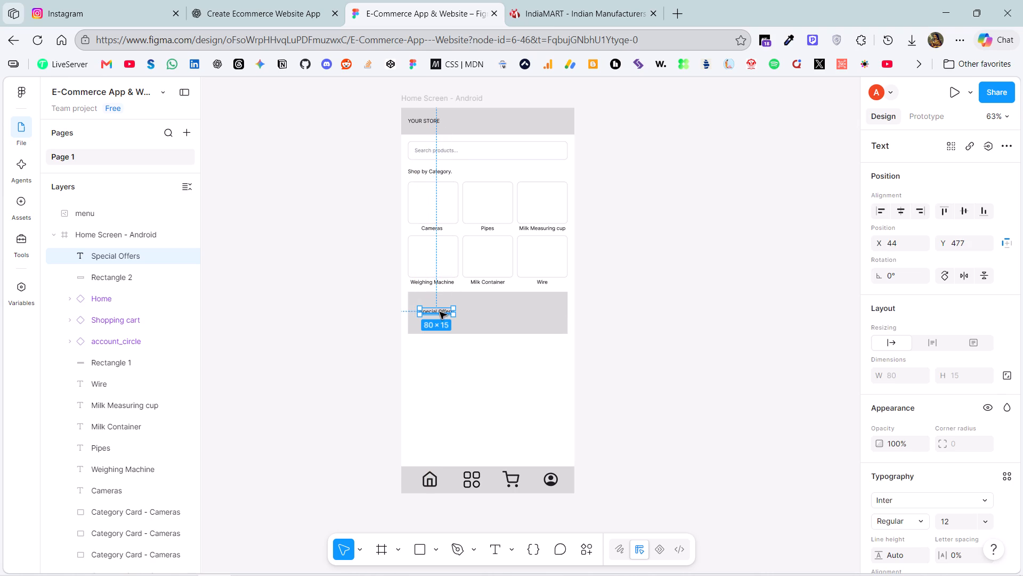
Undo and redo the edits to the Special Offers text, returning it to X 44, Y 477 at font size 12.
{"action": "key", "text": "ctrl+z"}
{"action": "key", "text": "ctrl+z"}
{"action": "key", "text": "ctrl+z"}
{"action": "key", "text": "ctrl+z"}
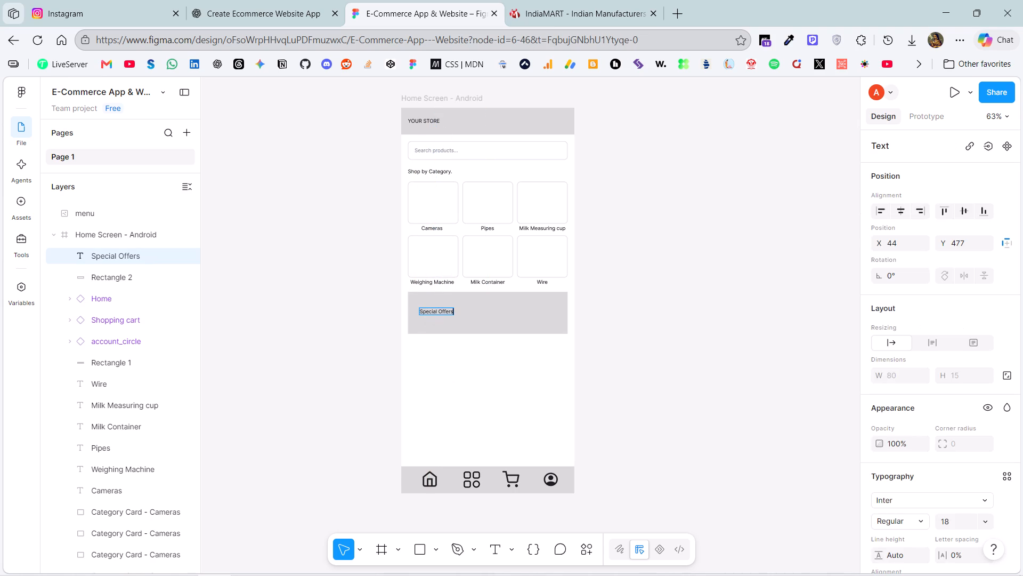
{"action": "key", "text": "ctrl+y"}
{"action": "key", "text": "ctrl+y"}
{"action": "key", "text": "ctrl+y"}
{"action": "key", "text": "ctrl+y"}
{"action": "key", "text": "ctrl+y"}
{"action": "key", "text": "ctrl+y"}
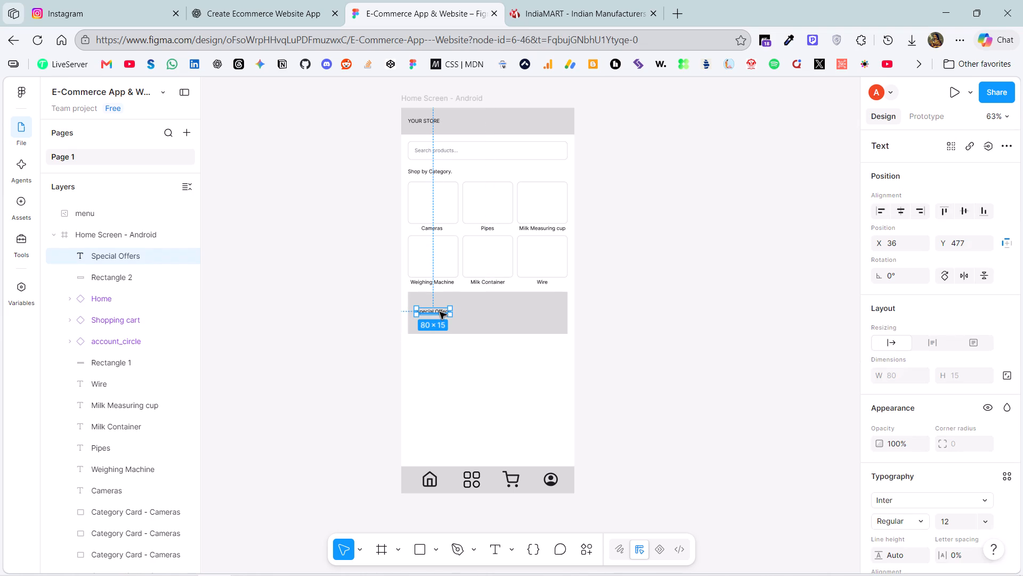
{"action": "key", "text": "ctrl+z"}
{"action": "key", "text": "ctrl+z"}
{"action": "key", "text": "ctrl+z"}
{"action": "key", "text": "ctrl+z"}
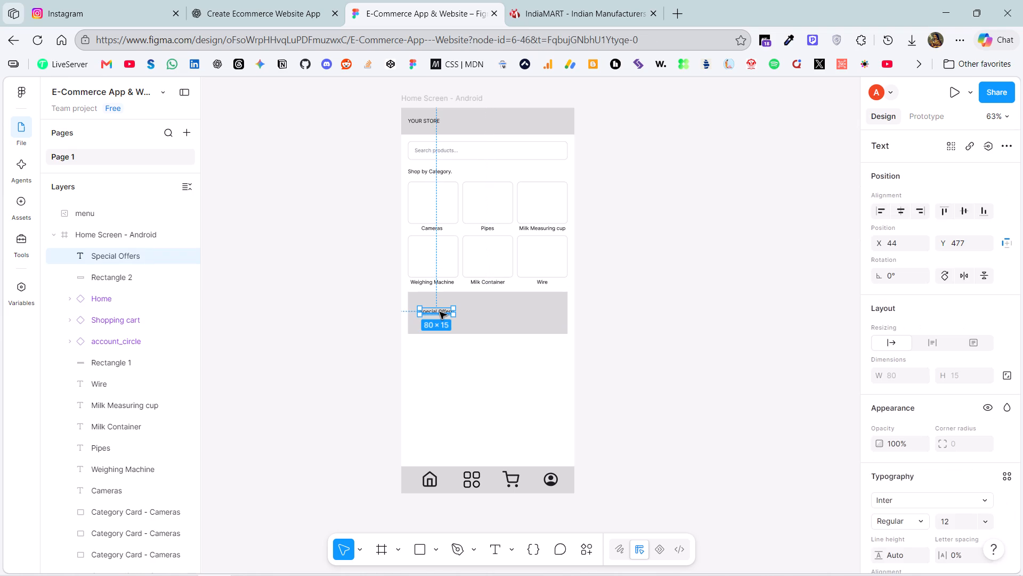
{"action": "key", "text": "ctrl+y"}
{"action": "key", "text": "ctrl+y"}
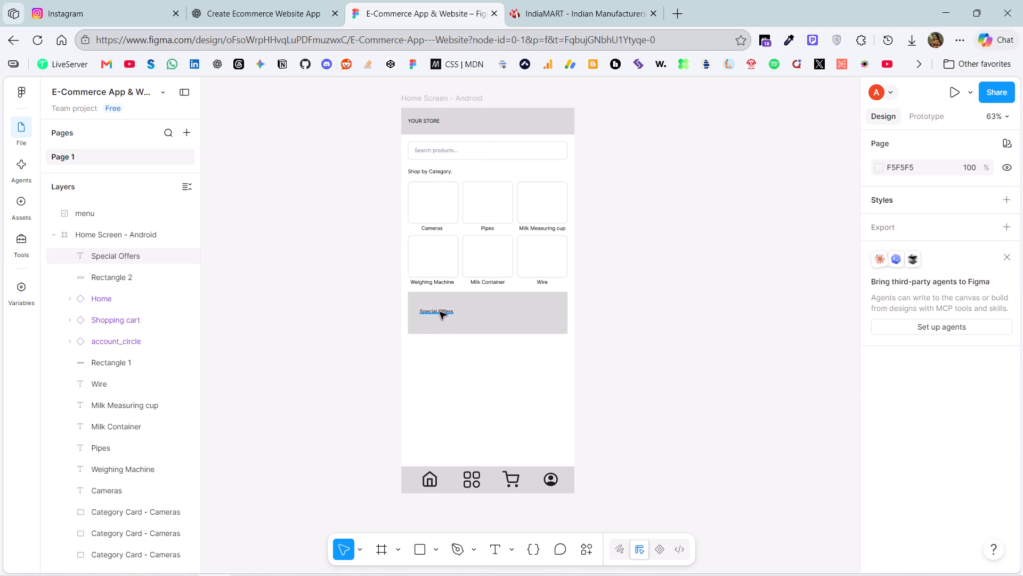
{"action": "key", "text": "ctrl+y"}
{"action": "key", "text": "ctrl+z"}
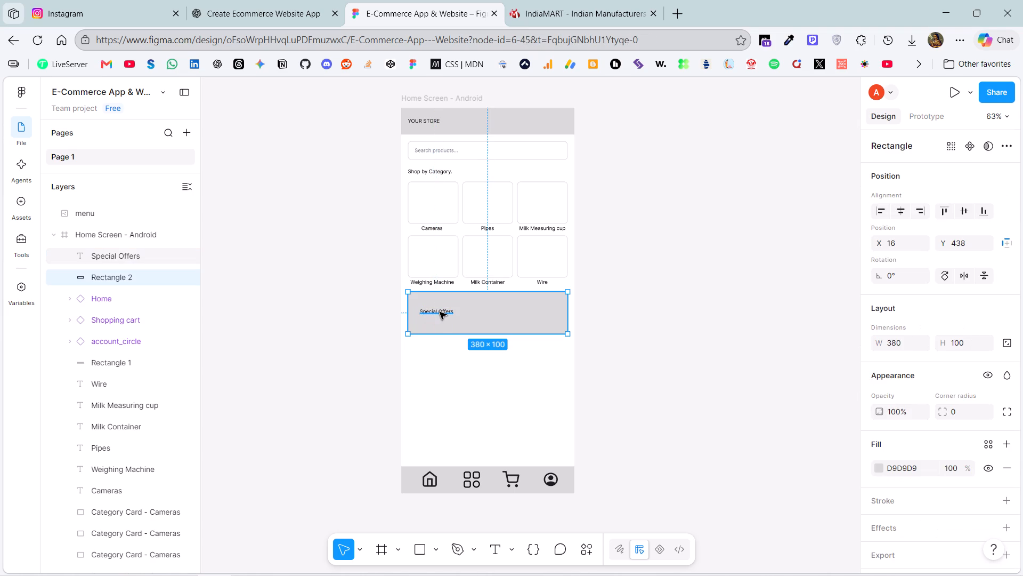
Examine the banner rectangle's position, layout, appearance and fill properties, including the library colours available for its fill.
{"action": "left_click", "coordinate": [468, 389]}
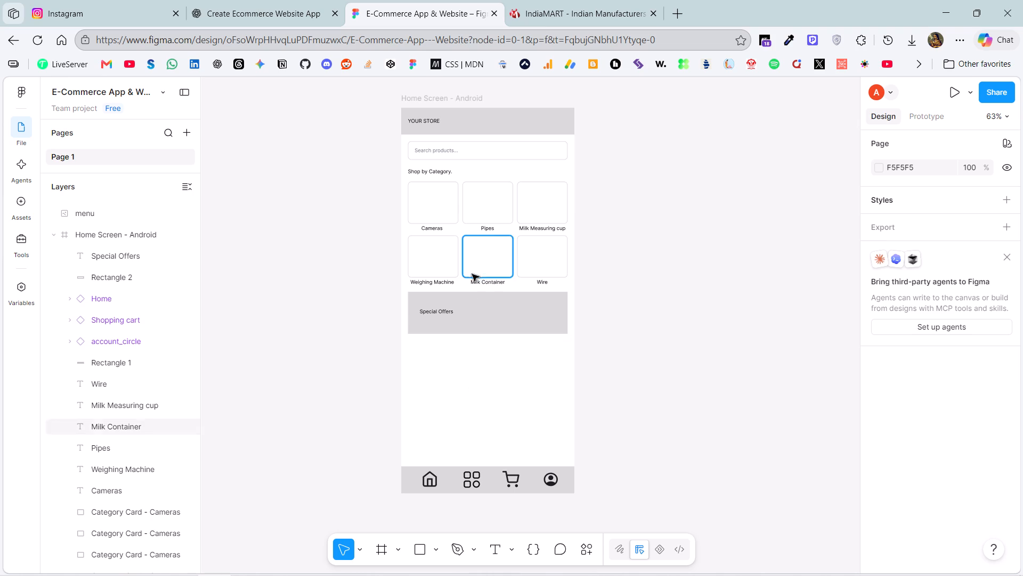
{"action": "left_click", "coordinate": [500, 312]}
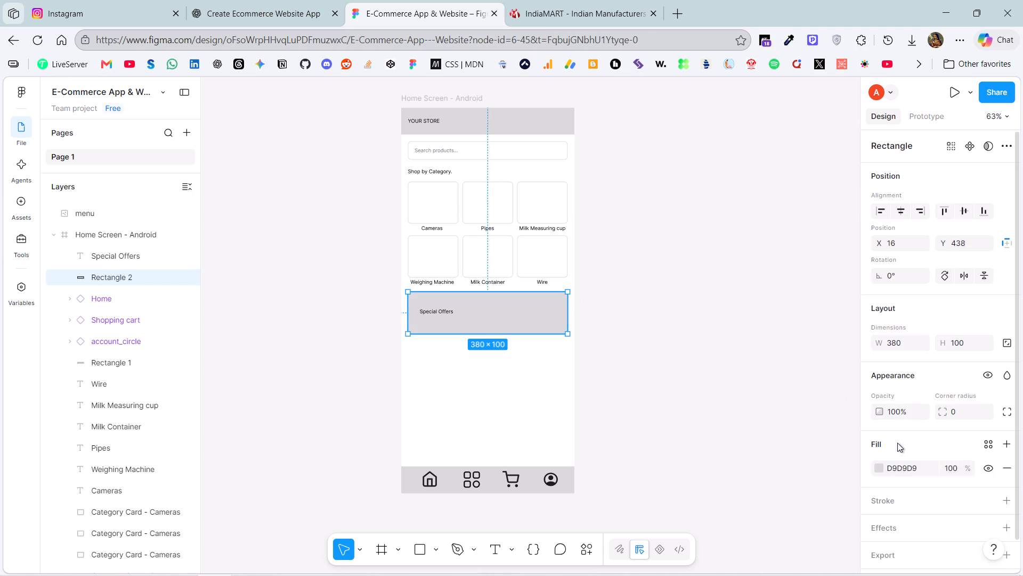
{"action": "scroll", "coordinate": [897, 443], "scroll_direction": "down", "scroll_amount": 1}
{"action": "scroll", "coordinate": [897, 443], "scroll_direction": "up", "scroll_amount": 1}
{"action": "scroll", "coordinate": [902, 412], "scroll_direction": "down", "scroll_amount": 1}
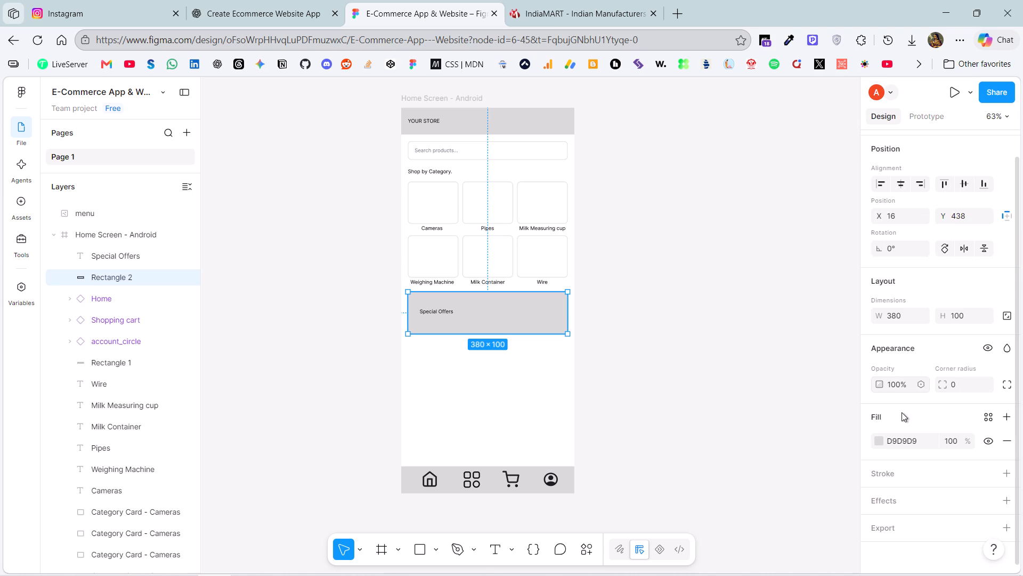
{"action": "scroll", "coordinate": [902, 412], "scroll_direction": "down", "scroll_amount": 1}
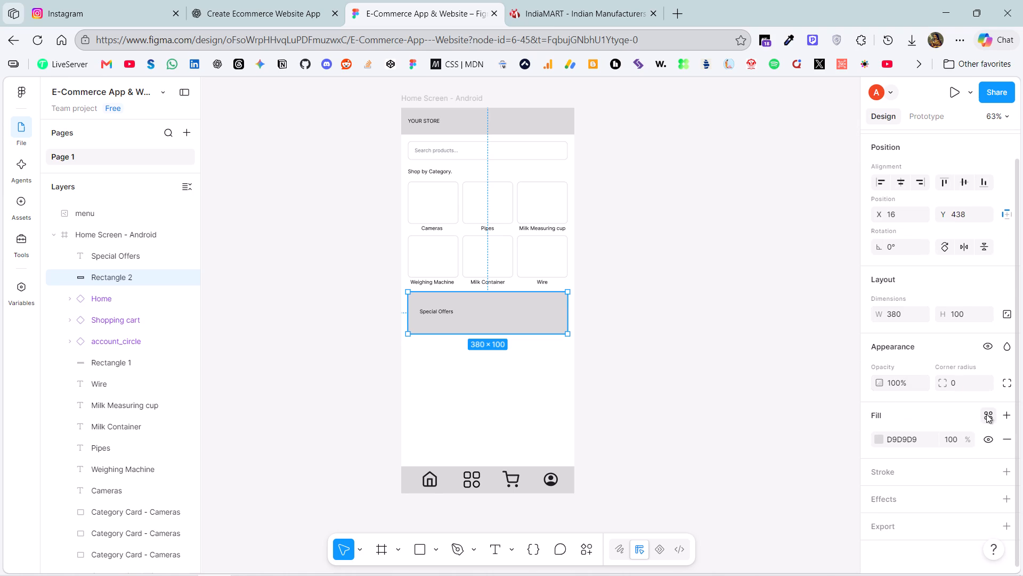
{"action": "scroll", "coordinate": [895, 390], "scroll_direction": "up", "scroll_amount": 1}
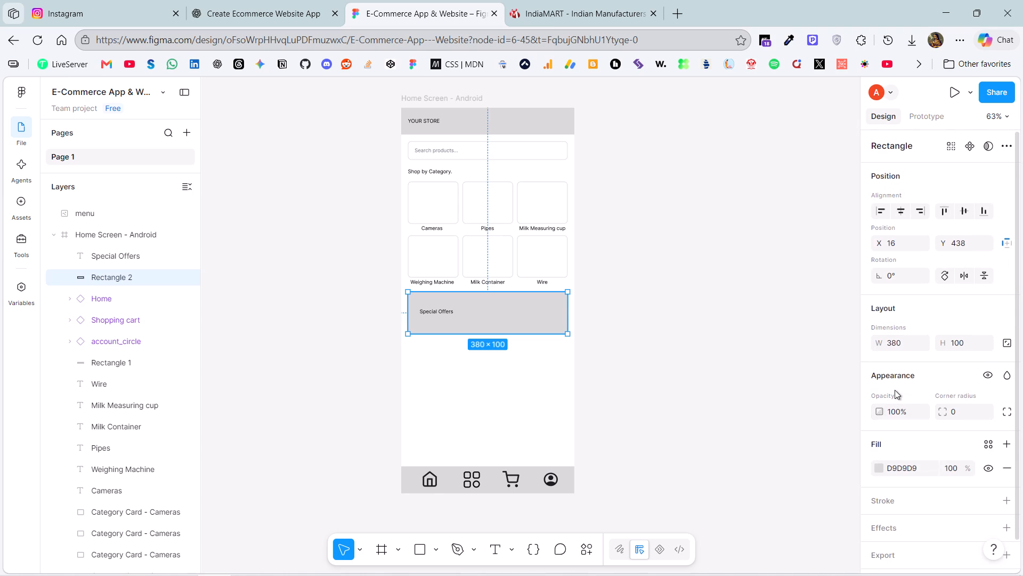
{"action": "scroll", "coordinate": [895, 390], "scroll_direction": "up", "scroll_amount": 1}
{"action": "scroll", "coordinate": [890, 429], "scroll_direction": "down", "scroll_amount": 2}
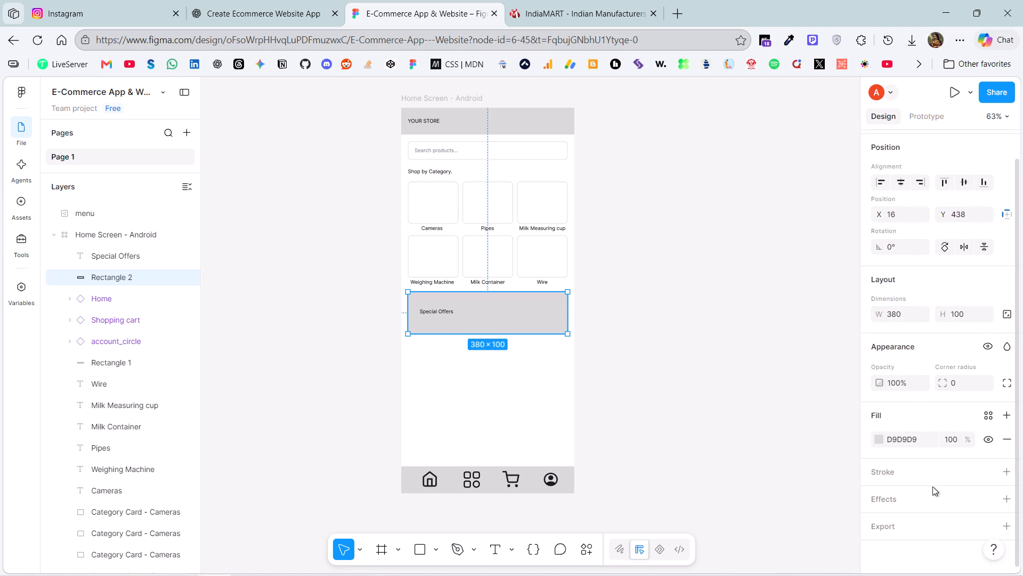
{"action": "left_click", "coordinate": [992, 413]}
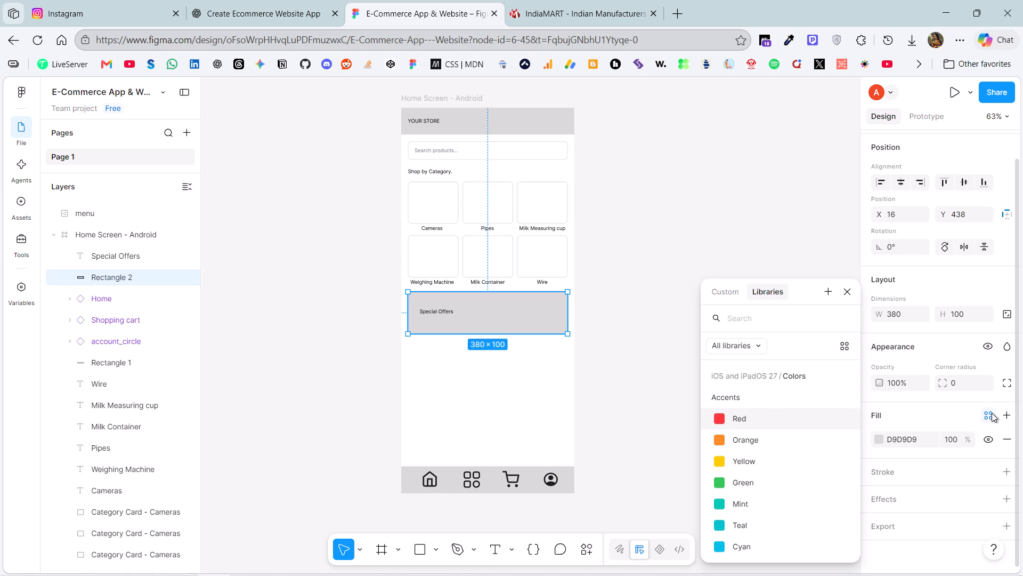
{"action": "left_click", "coordinate": [849, 286]}
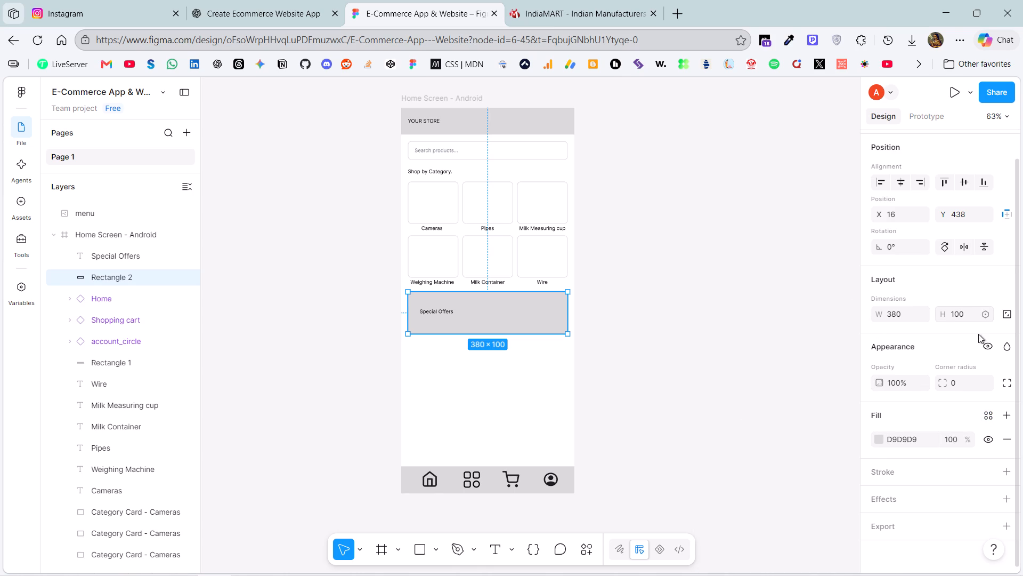
{"action": "left_click", "coordinate": [1005, 318]}
{"action": "left_click", "coordinate": [1005, 318]}
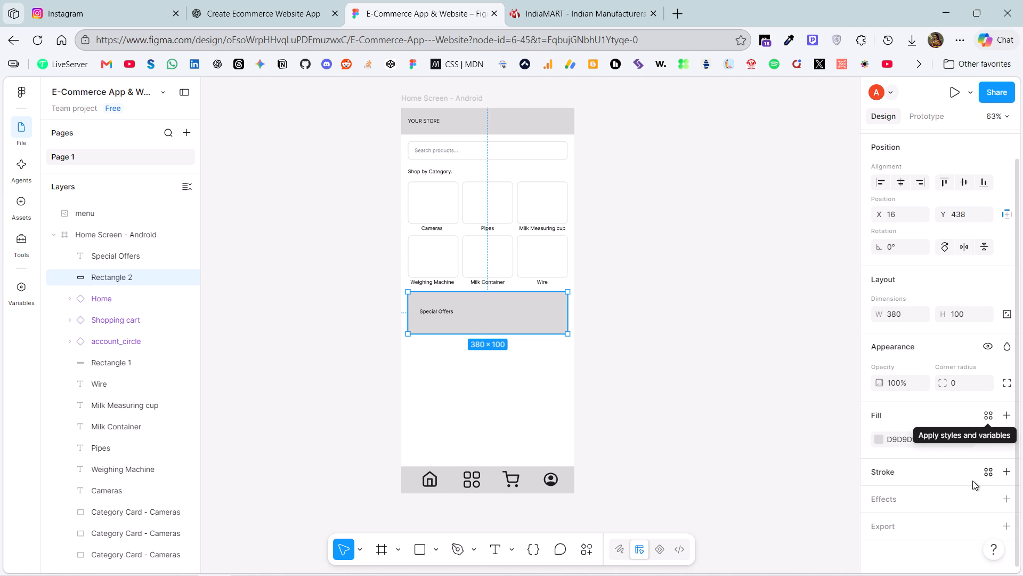
{"action": "scroll", "coordinate": [972, 481], "scroll_direction": "down", "scroll_amount": 1}
{"action": "scroll", "coordinate": [972, 481], "scroll_direction": "up", "scroll_amount": 2}
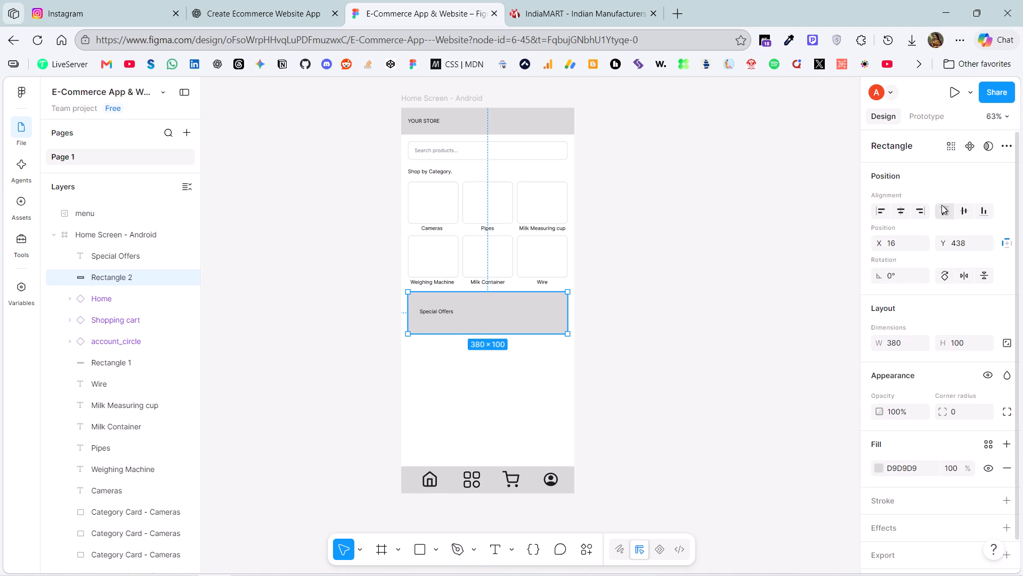
Examine the banner rectangle's fill and dimension options again, including the library variables available for its width.
{"action": "left_click", "coordinate": [502, 327]}
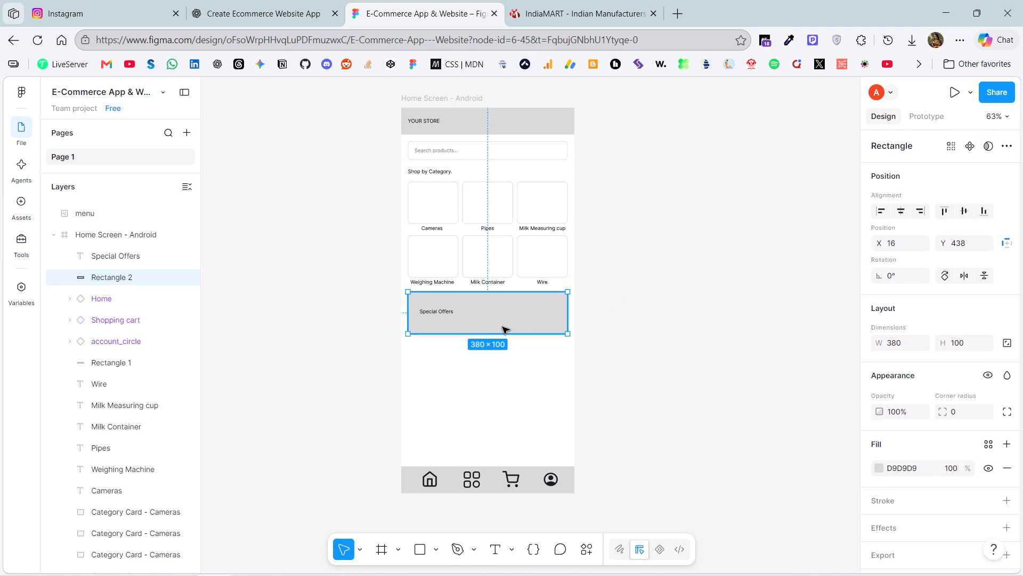
{"action": "left_click", "coordinate": [530, 374]}
{"action": "left_click", "coordinate": [522, 321]}
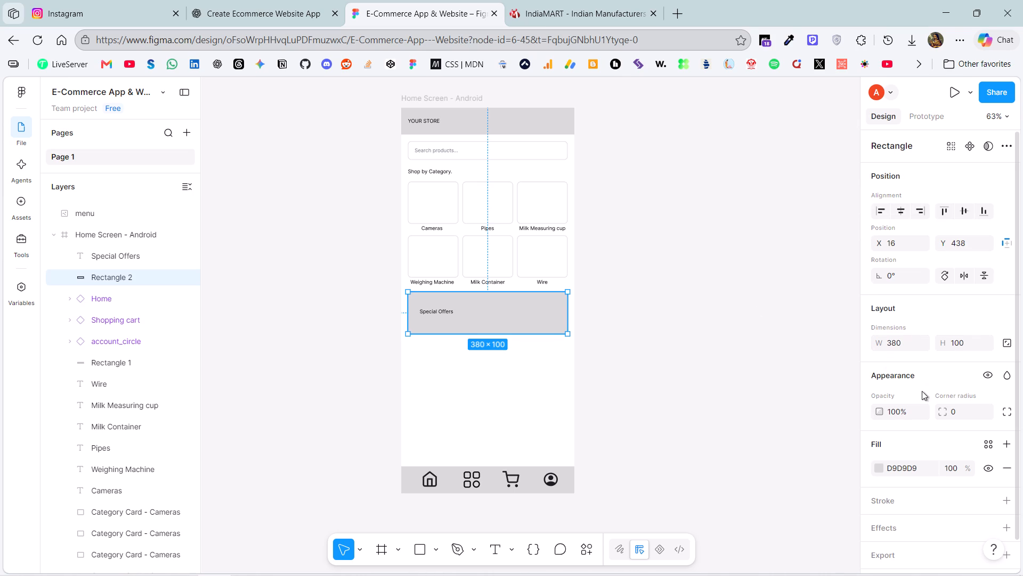
{"action": "scroll", "coordinate": [940, 376], "scroll_direction": "down", "scroll_amount": 2}
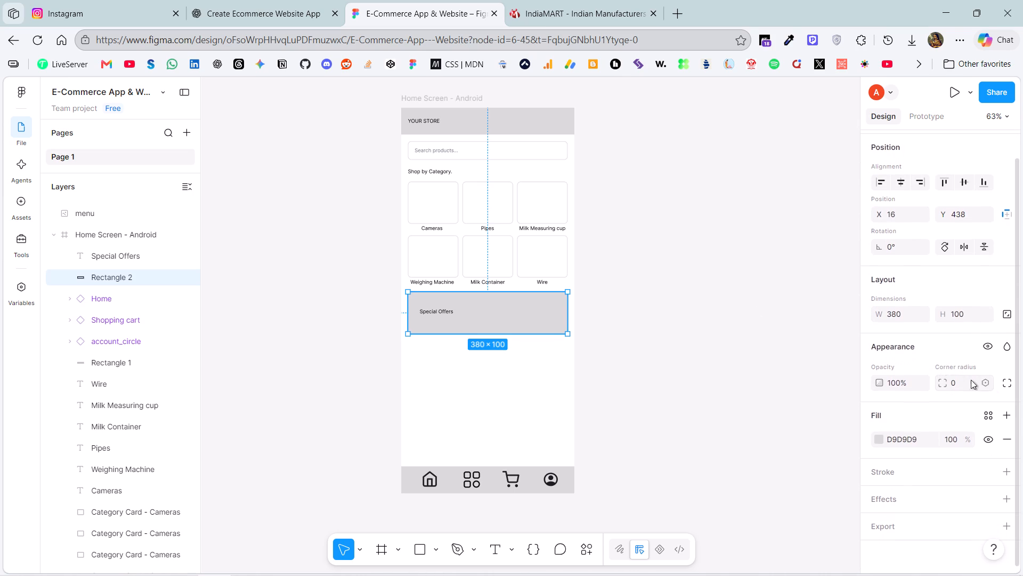
{"action": "left_click", "coordinate": [991, 413]}
{"action": "left_click", "coordinate": [991, 413]}
{"action": "left_click", "coordinate": [903, 312]}
{"action": "left_click", "coordinate": [917, 312]}
{"action": "left_click", "coordinate": [920, 313]}
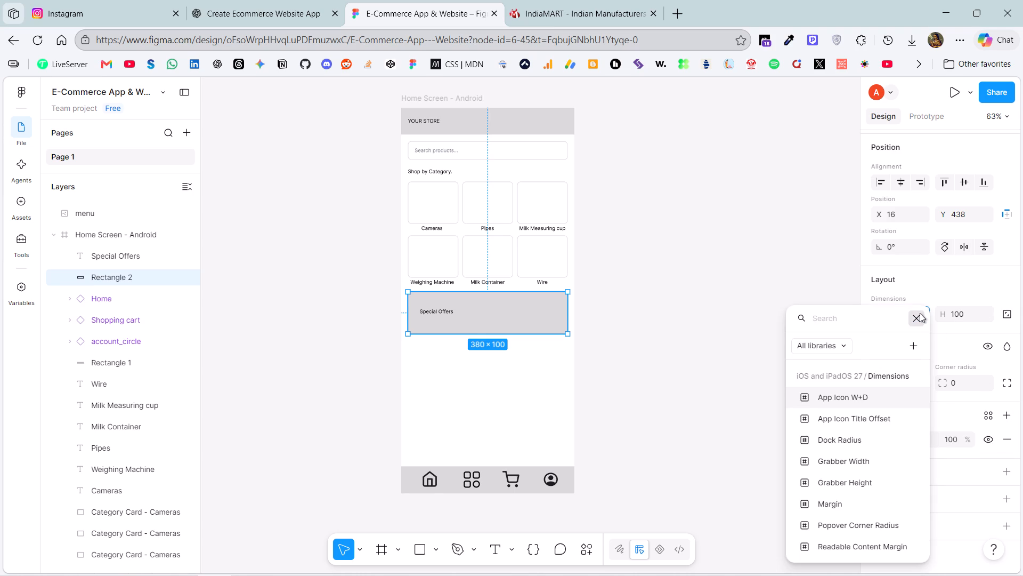
{"action": "left_click", "coordinate": [1009, 314]}
{"action": "left_click", "coordinate": [1009, 314]}
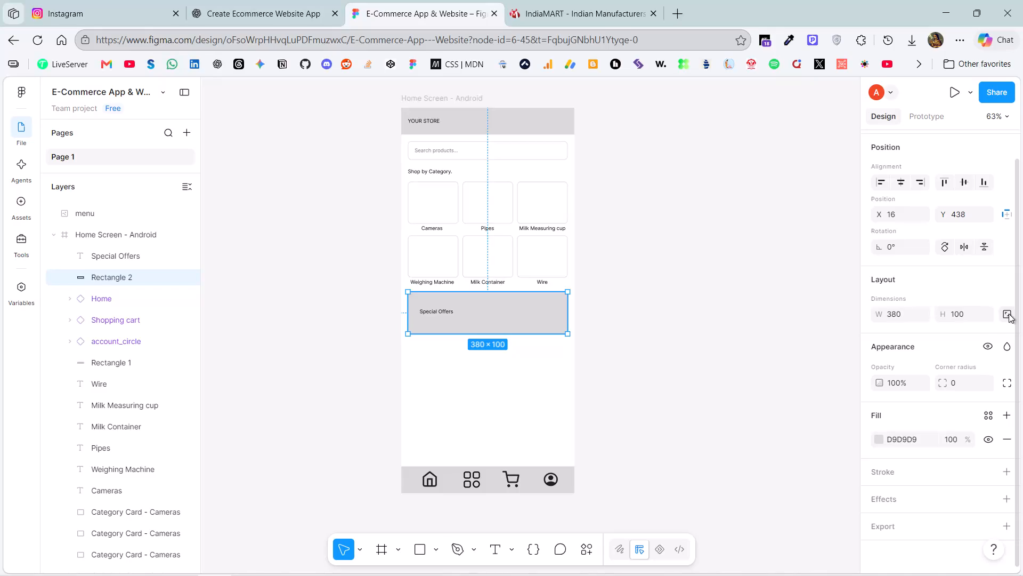
Wrap the banner rectangle in an auto layout frame.
{"action": "key", "text": "shift+a"}
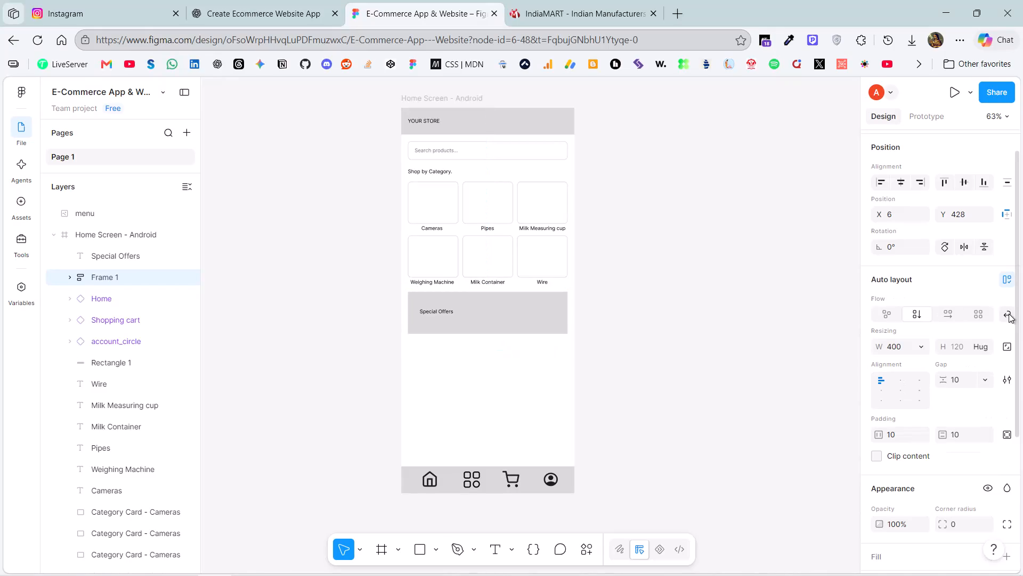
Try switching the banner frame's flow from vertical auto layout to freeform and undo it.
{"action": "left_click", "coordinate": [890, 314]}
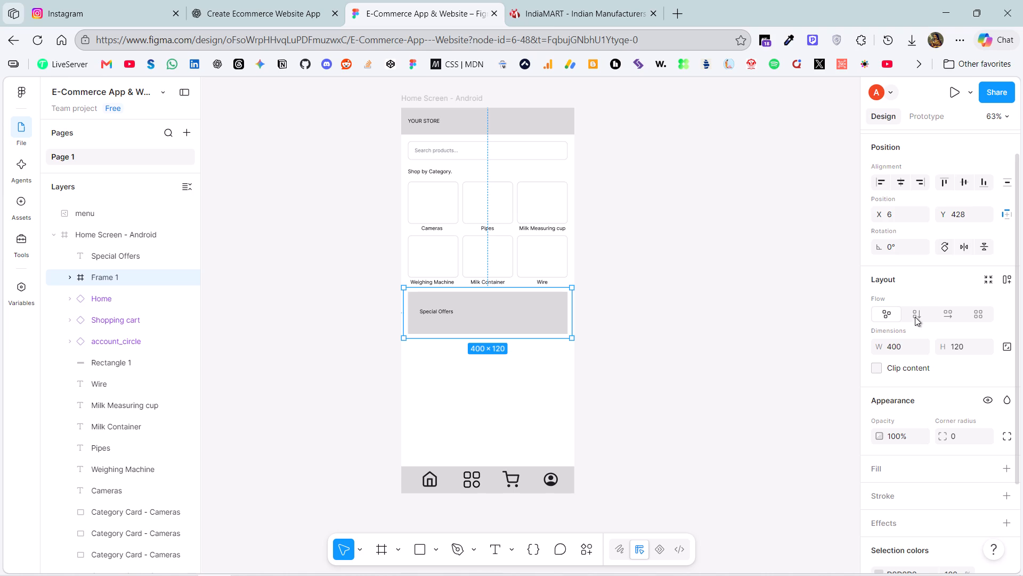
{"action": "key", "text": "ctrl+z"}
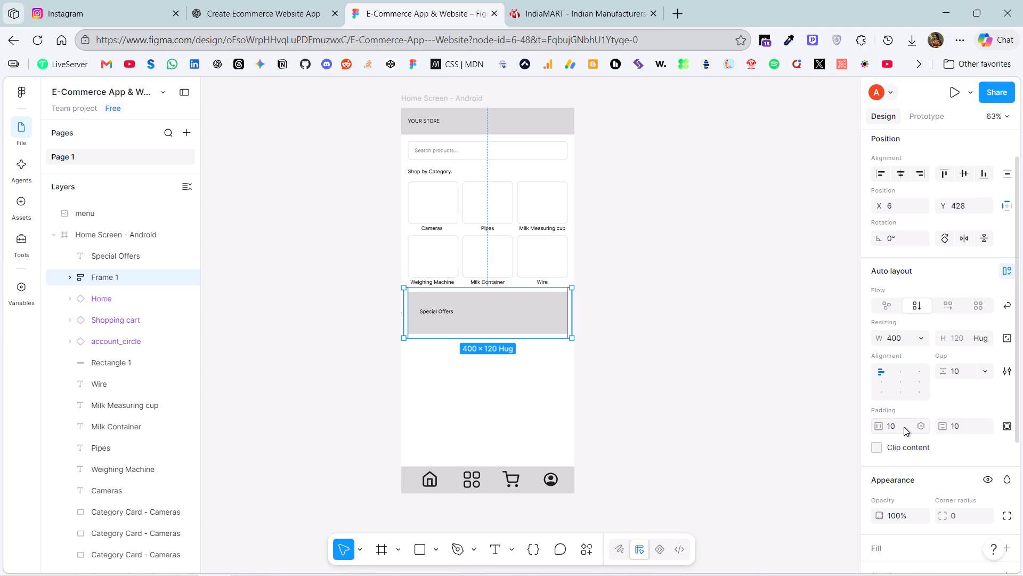
Set the banner auto layout frame's individual padding to 16 for left, bottom, top and right, then collapse the padding and deselect.
{"action": "left_click", "coordinate": [1010, 424]}
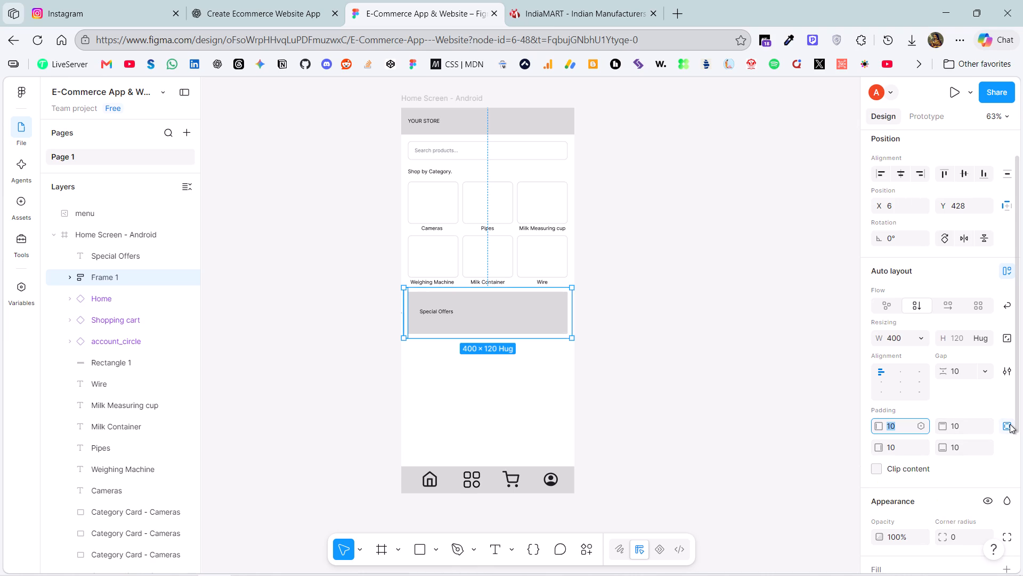
{"action": "left_click", "coordinate": [1010, 424]}
{"action": "left_click", "coordinate": [1010, 424]}
{"action": "type", "text": "16"}
{"action": "left_click", "coordinate": [964, 450]}
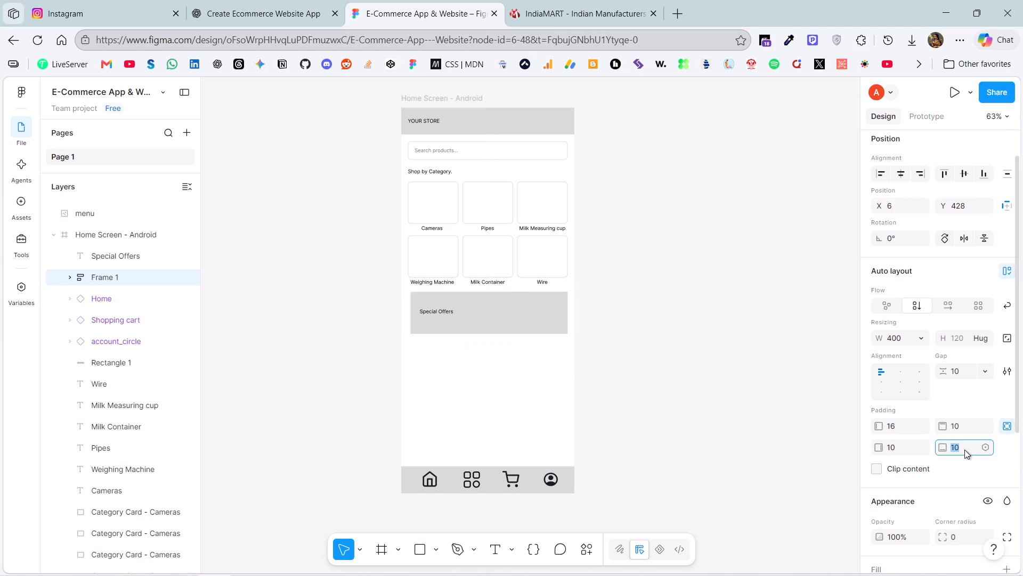
{"action": "type", "text": "16"}
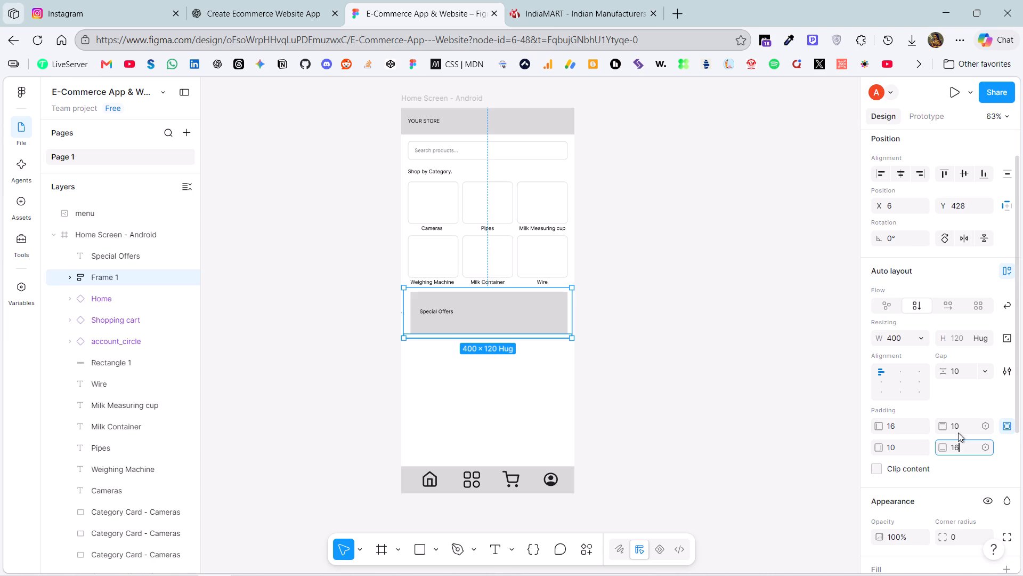
{"action": "left_click", "coordinate": [960, 428]}
{"action": "type", "text": "16"}
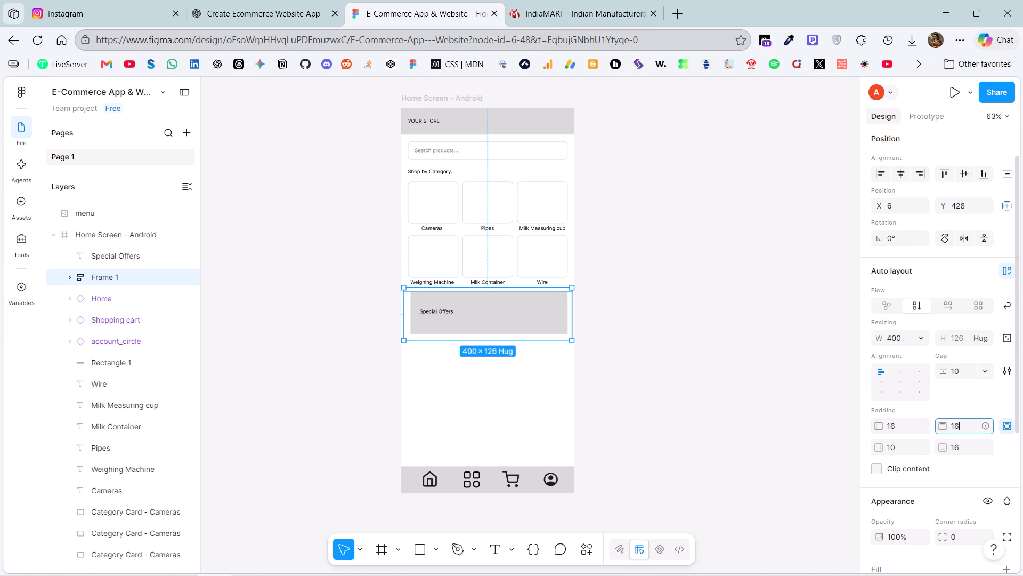
{"action": "left_click_drag", "start_coordinate": [880, 457], "coordinate": [892, 453]}
{"action": "left_click", "coordinate": [892, 453]}
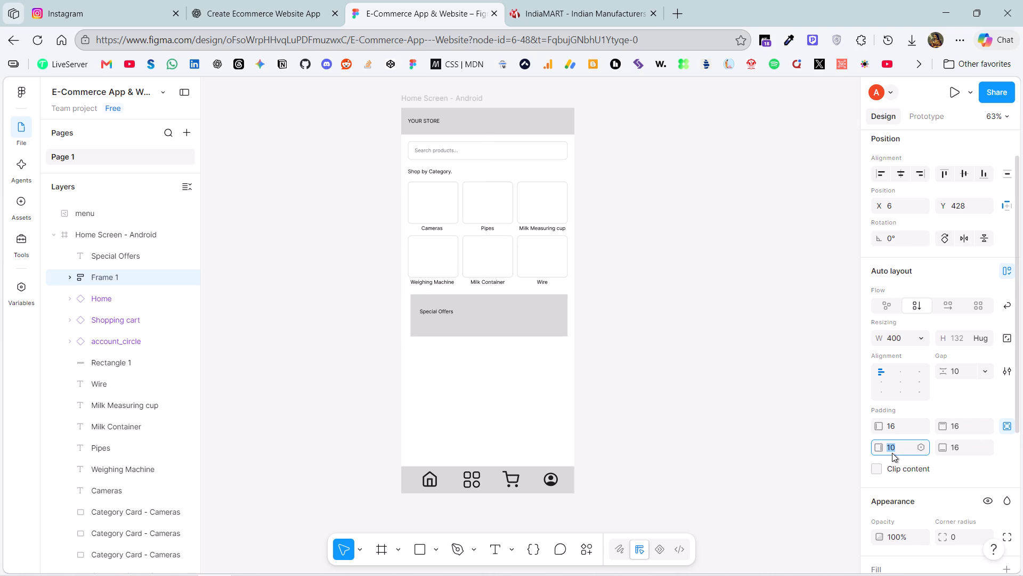
{"action": "type", "text": "16"}
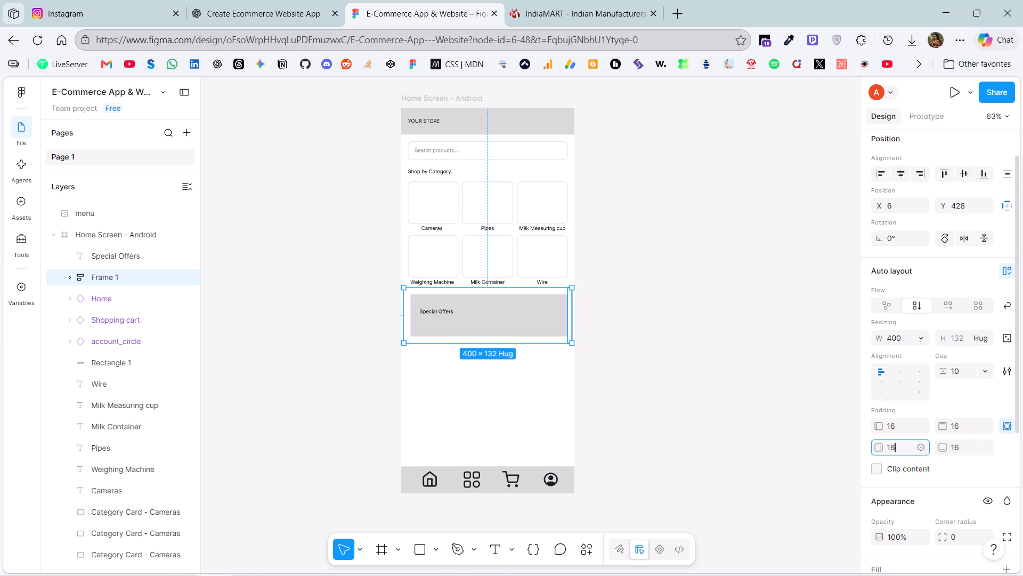
{"action": "key", "text": "Return"}
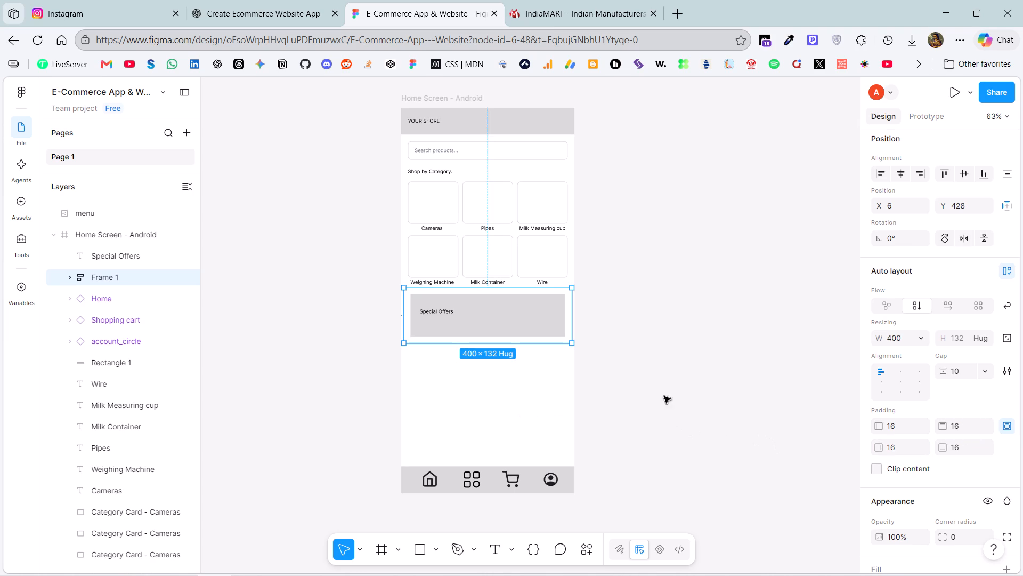
{"action": "left_click", "coordinate": [1002, 430]}
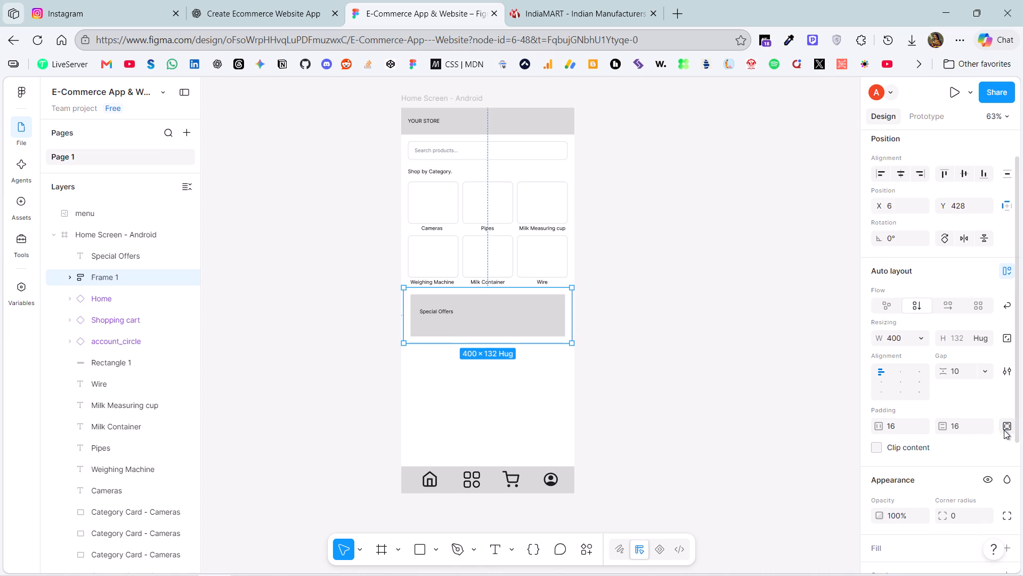
{"action": "left_click", "coordinate": [1005, 427]}
{"action": "left_click", "coordinate": [1005, 427]}
{"action": "left_click", "coordinate": [508, 412]}
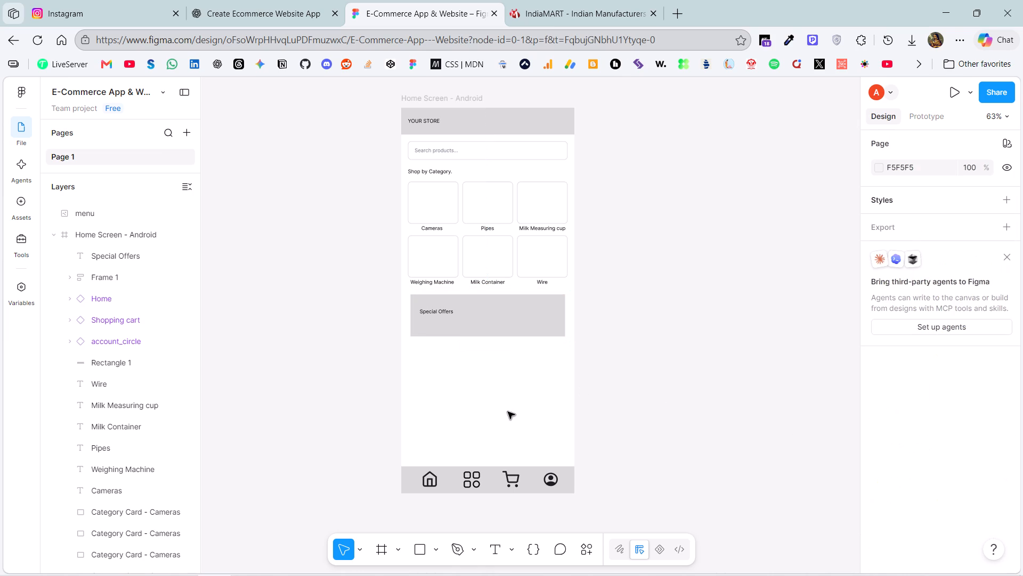
Save the design file.
{"action": "key", "text": "ctrl+s"}
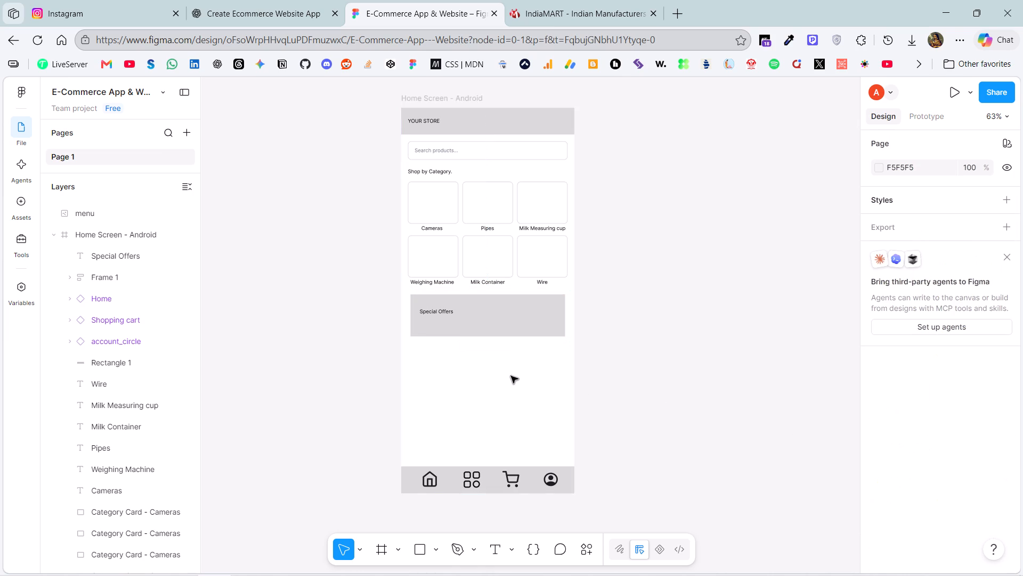
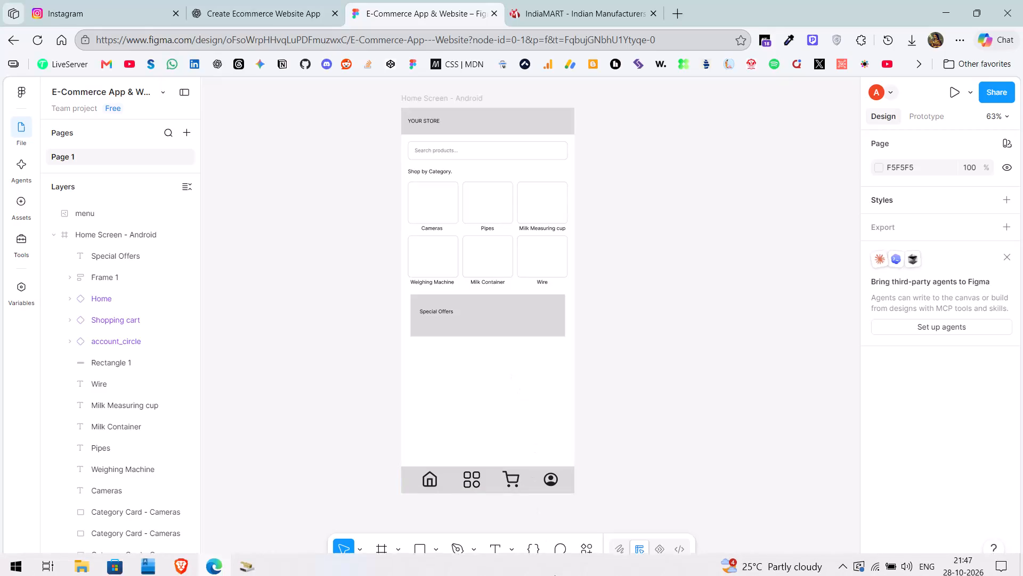
Connect the computer to the Airtel_INDIA Wi-Fi network with automatic connection enabled.
{"action": "left_click", "coordinate": [873, 568]}
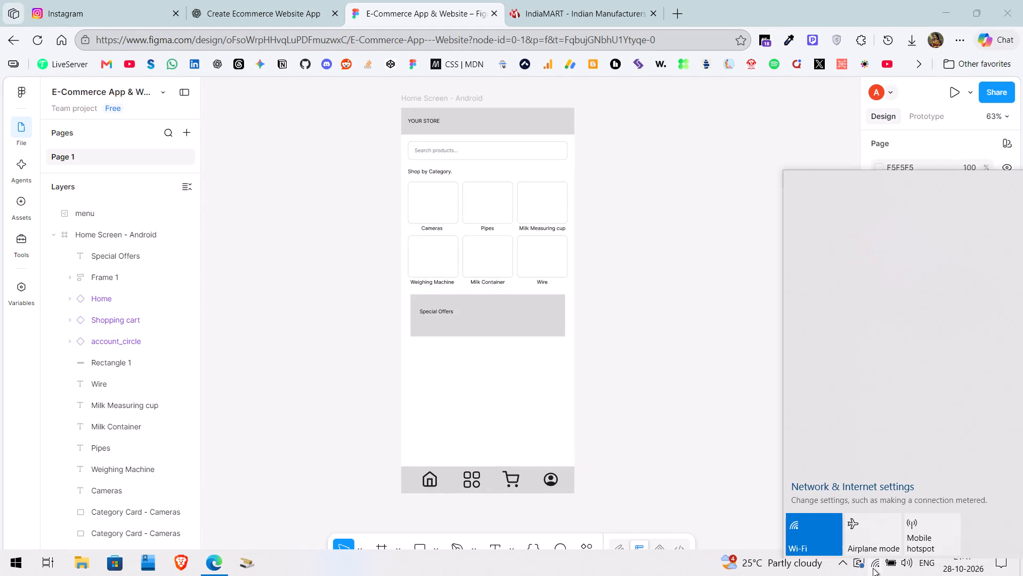
{"action": "left_click", "coordinate": [892, 270]}
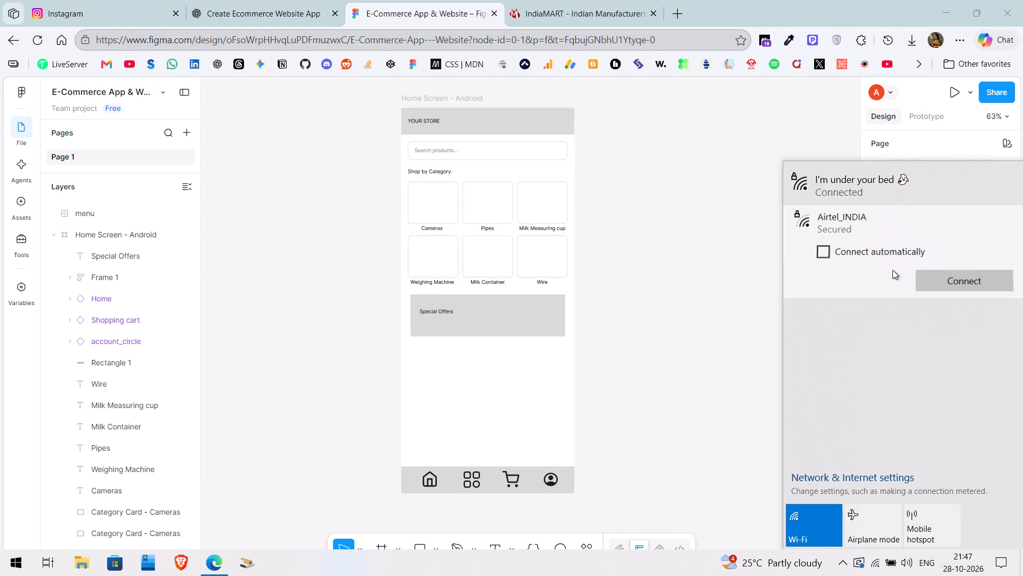
{"action": "left_click", "coordinate": [917, 254]}
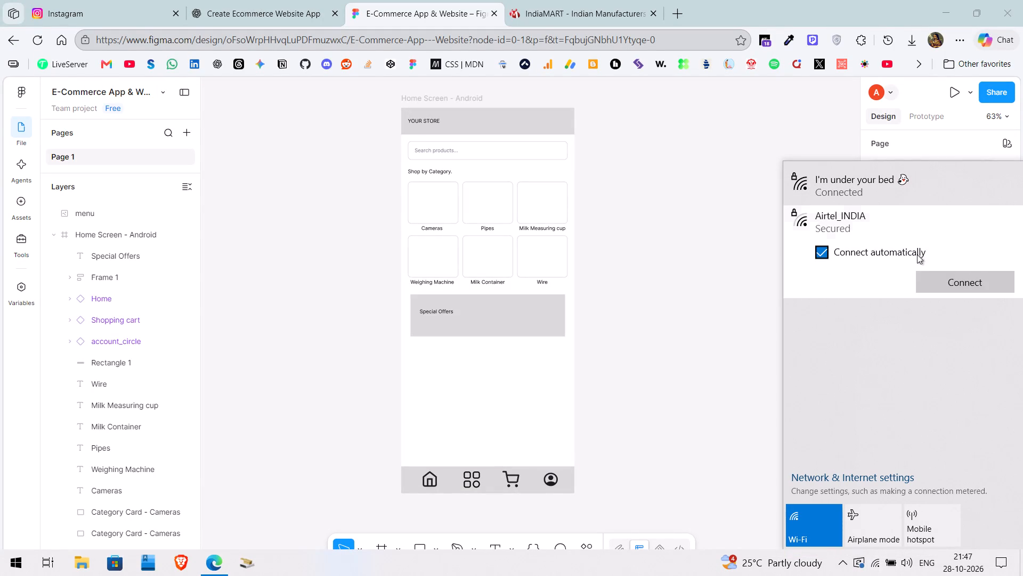
{"action": "left_click", "coordinate": [934, 284]}
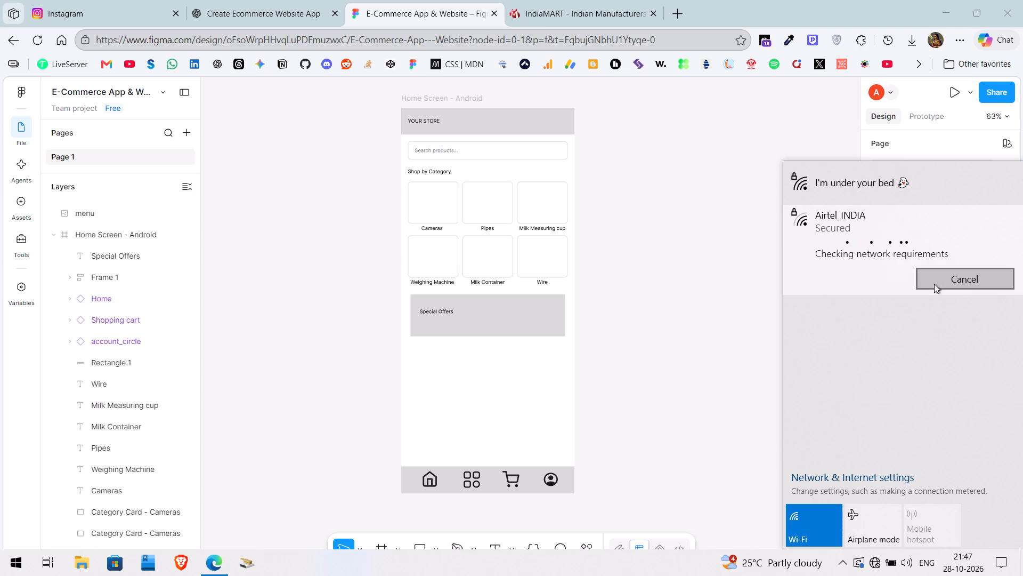